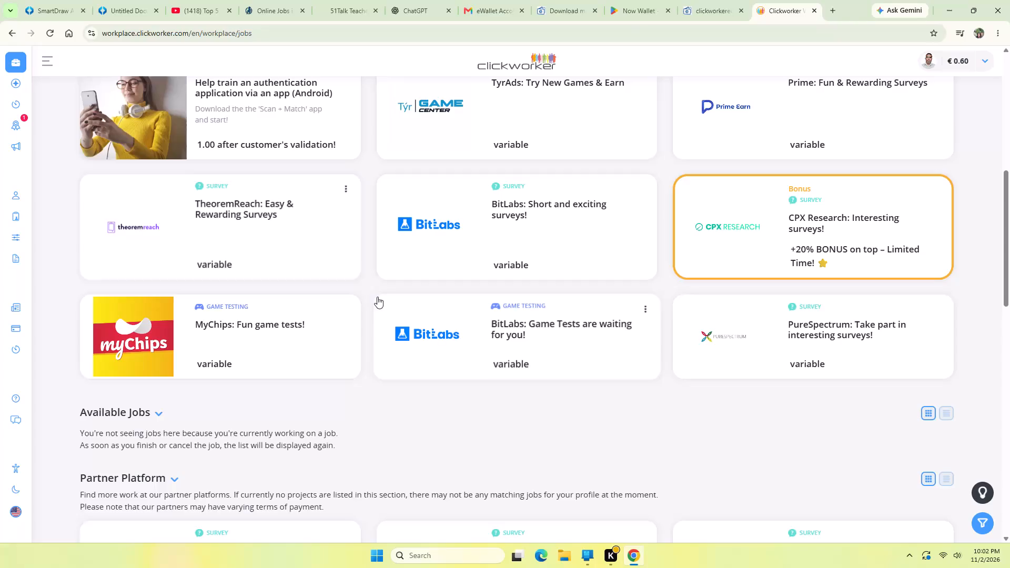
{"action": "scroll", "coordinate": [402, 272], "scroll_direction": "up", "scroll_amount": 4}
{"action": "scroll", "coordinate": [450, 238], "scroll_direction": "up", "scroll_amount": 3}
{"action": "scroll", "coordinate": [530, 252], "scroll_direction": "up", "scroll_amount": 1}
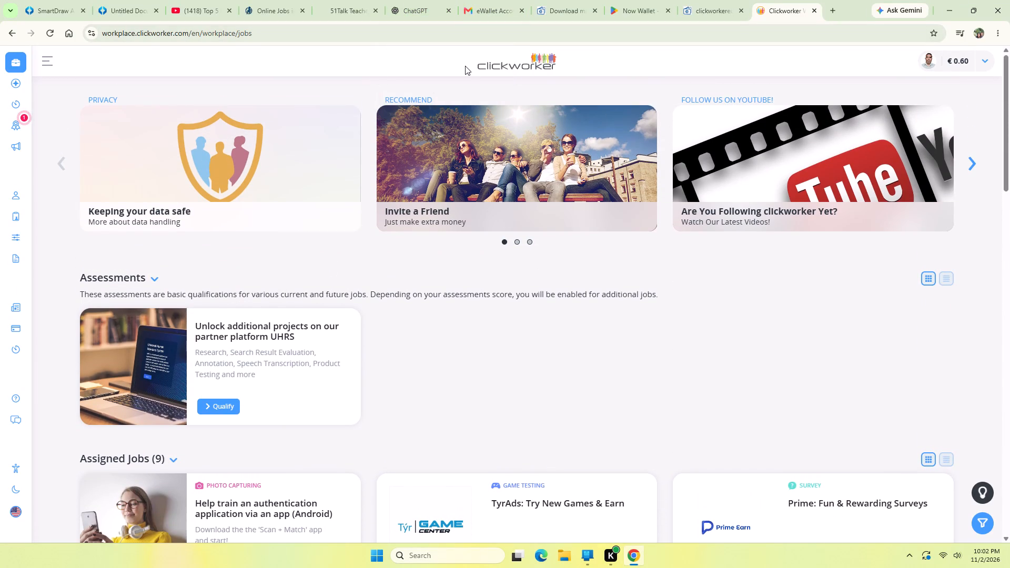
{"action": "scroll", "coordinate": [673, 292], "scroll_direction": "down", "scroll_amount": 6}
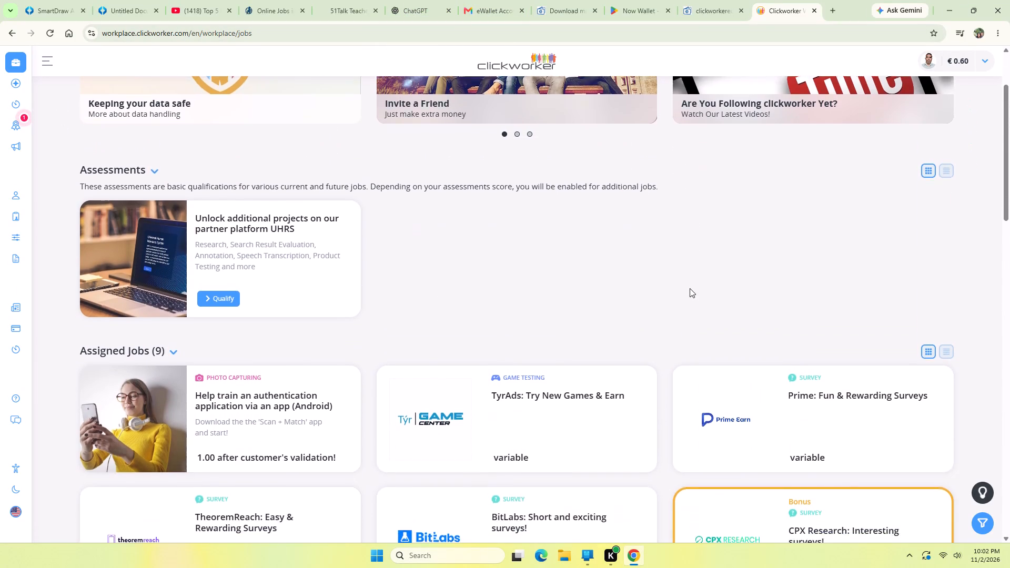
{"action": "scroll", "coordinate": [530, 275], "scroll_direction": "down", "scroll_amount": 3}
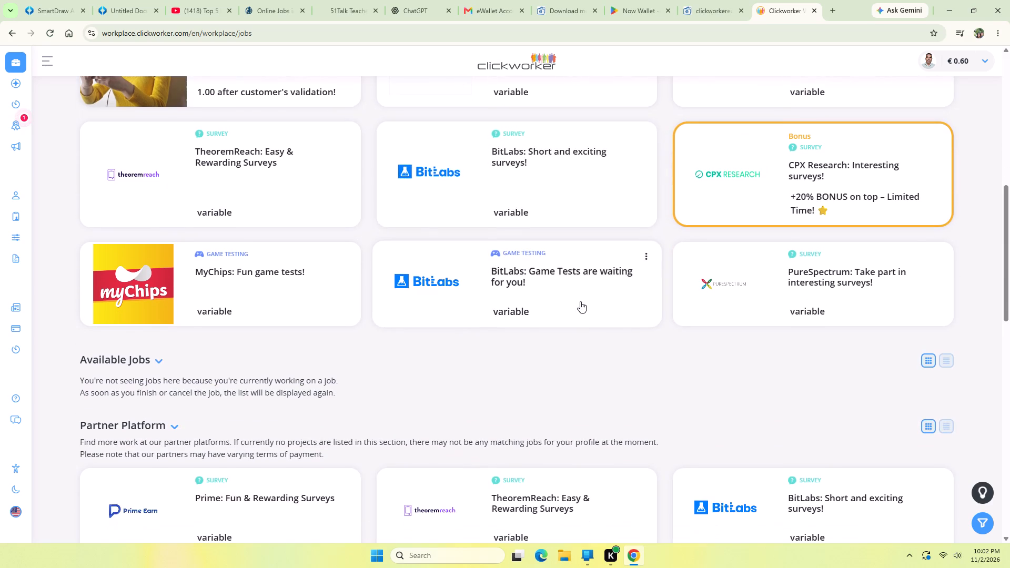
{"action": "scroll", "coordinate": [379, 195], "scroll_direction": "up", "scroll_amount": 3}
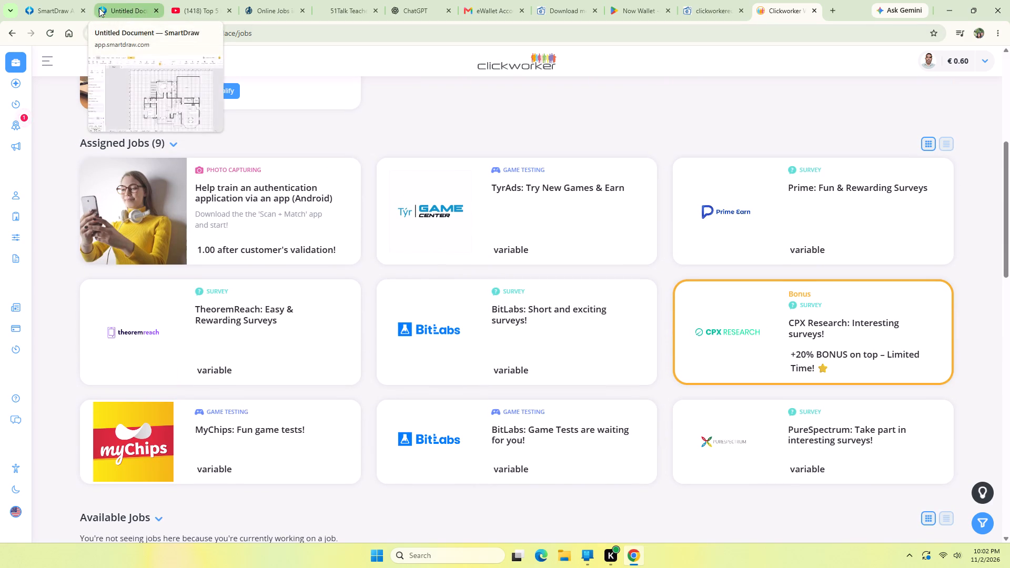
Switch to SmartDraw and open the recent floor plan named Document - 1.
{"action": "left_click", "coordinate": [62, 11]}
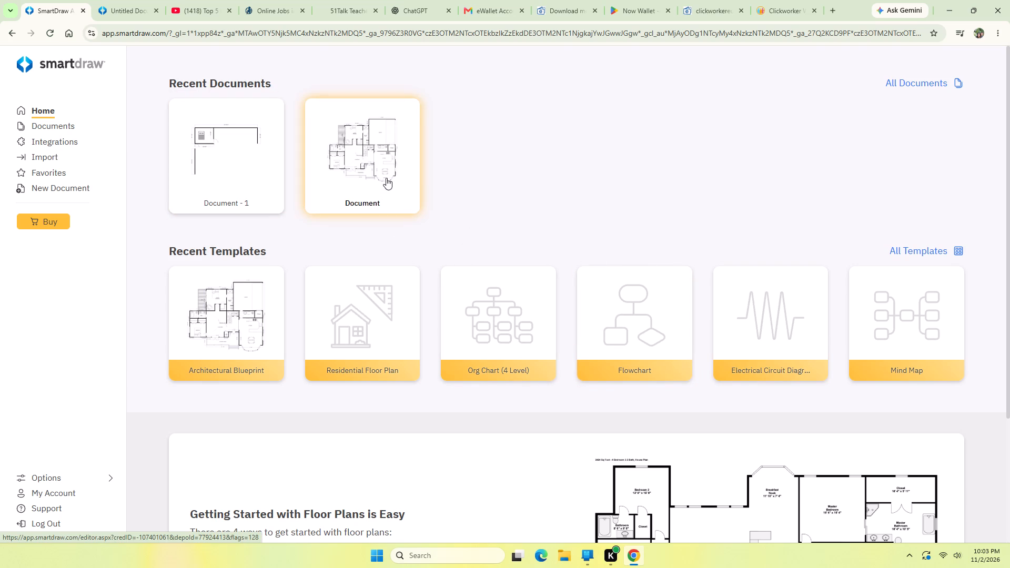
{"action": "left_click", "coordinate": [238, 159]}
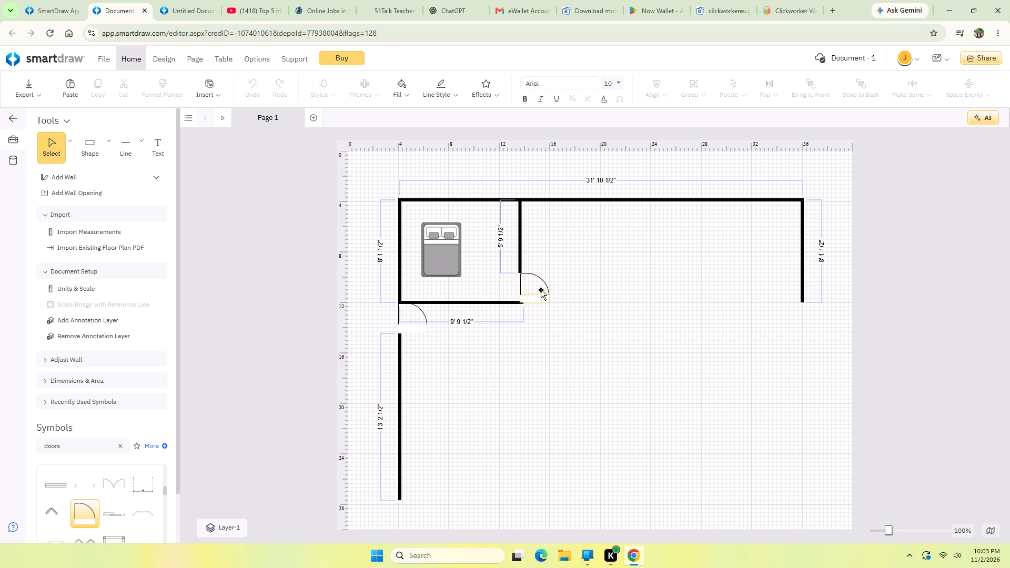
Rotate the door beside the bedroom a quarter turn and fit it into the gap below the 5' 9 1/2" interior wall.
{"action": "left_click_drag", "start_coordinate": [532, 285], "coordinate": [547, 283]}
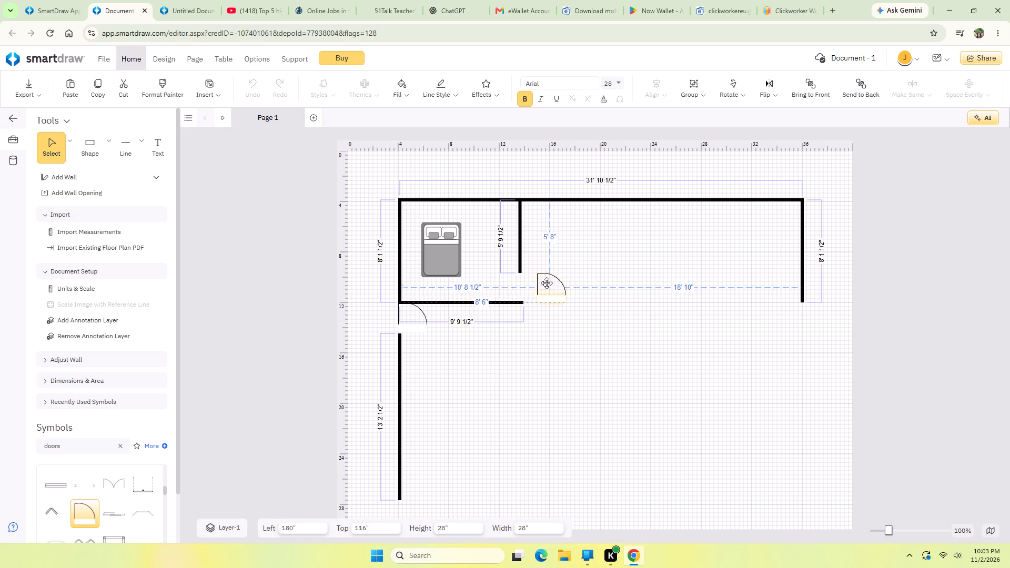
{"action": "left_click_drag", "start_coordinate": [547, 283], "coordinate": [469, 281]}
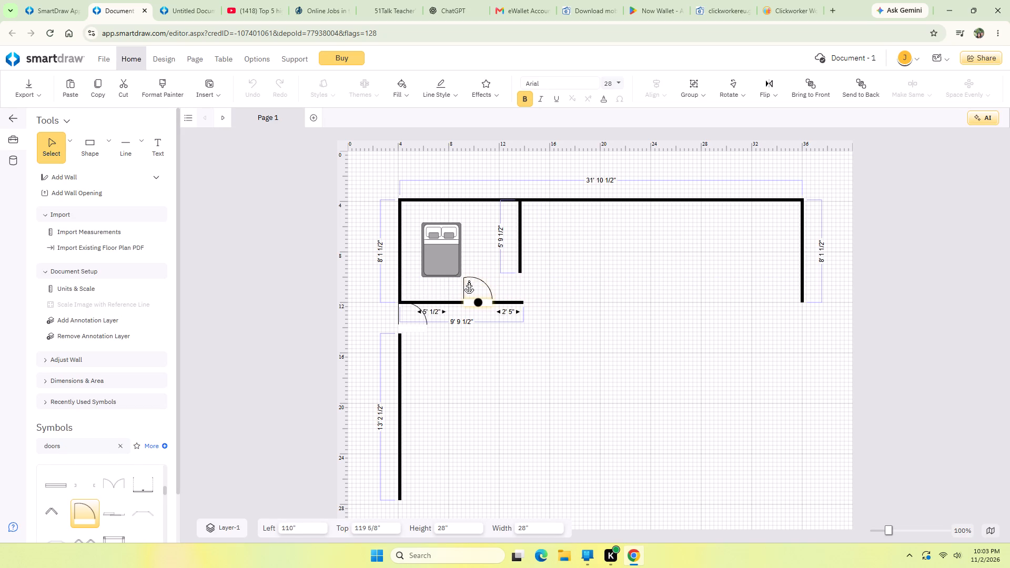
{"action": "left_click_drag", "start_coordinate": [469, 281], "coordinate": [506, 265]}
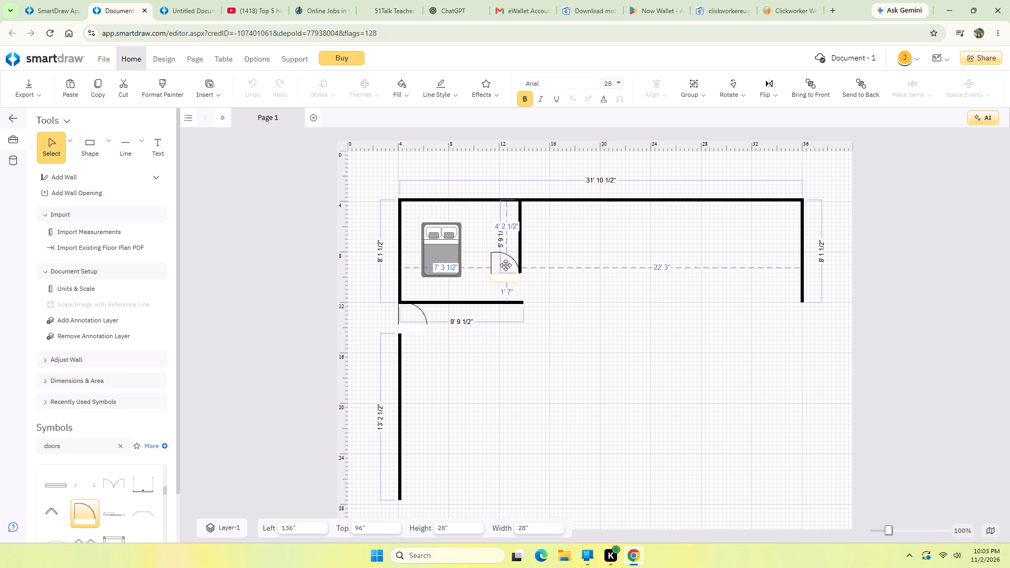
{"action": "left_click_drag", "start_coordinate": [506, 265], "coordinate": [527, 279]}
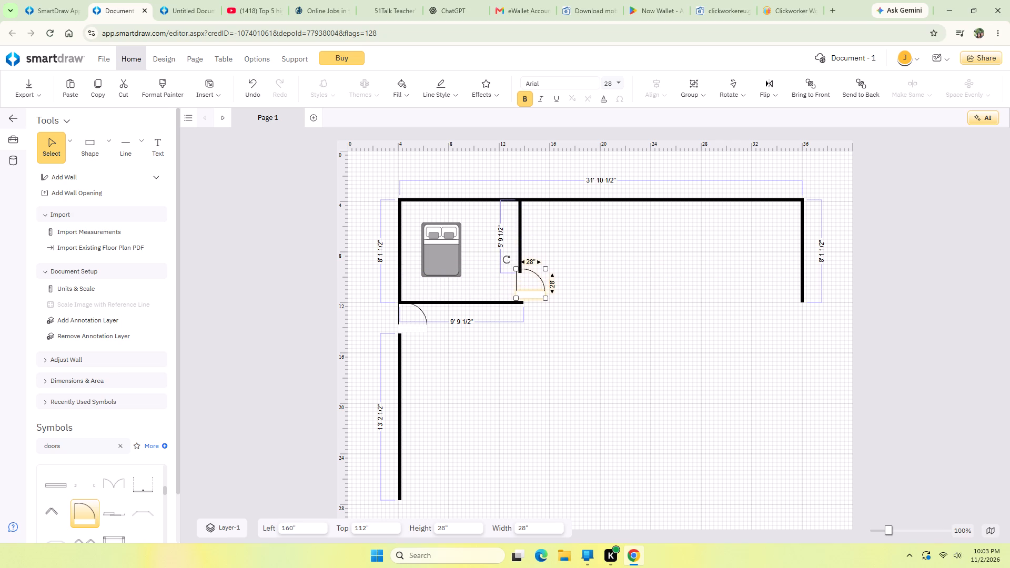
{"action": "left_click_drag", "start_coordinate": [507, 259], "coordinate": [531, 258]}
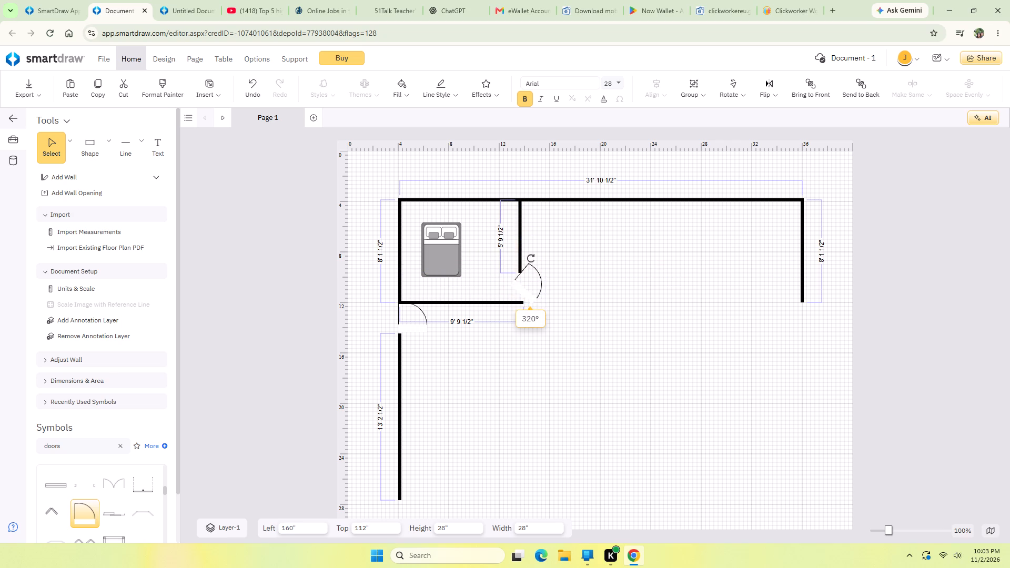
{"action": "left_click_drag", "start_coordinate": [531, 258], "coordinate": [544, 266]}
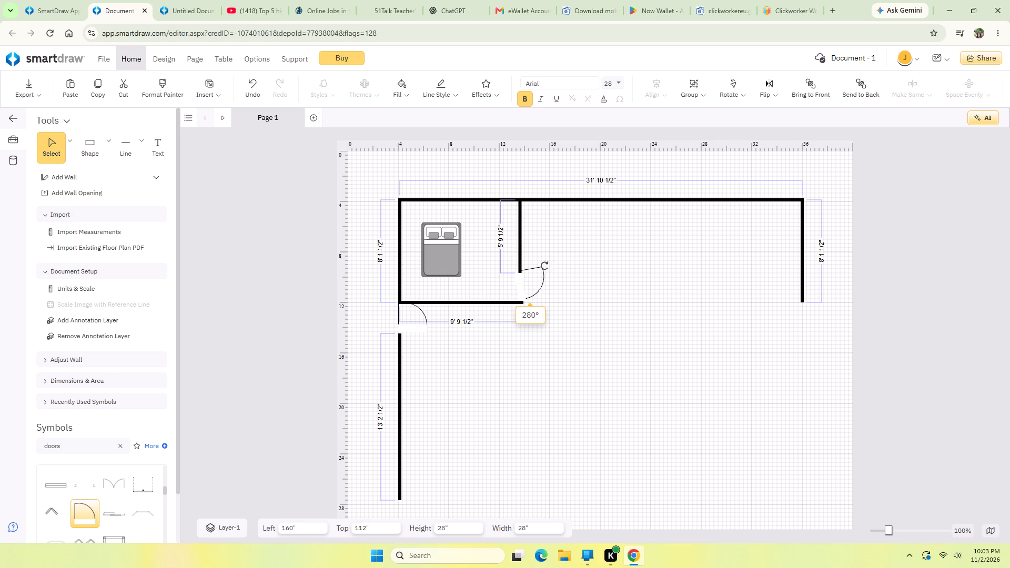
{"action": "left_click_drag", "start_coordinate": [544, 266], "coordinate": [547, 269]}
{"action": "left_click", "coordinate": [538, 282]}
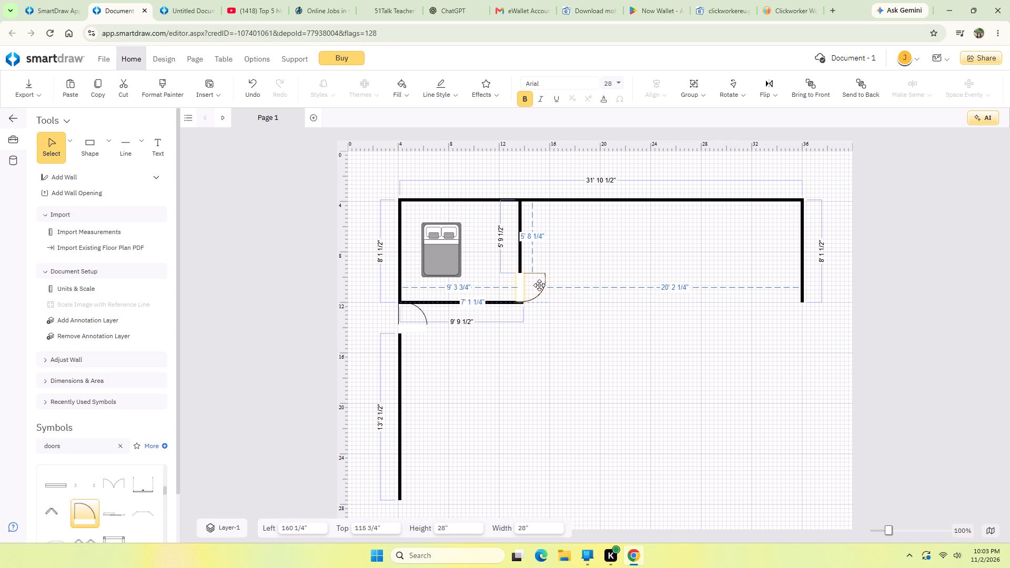
{"action": "left_click", "coordinate": [562, 326]}
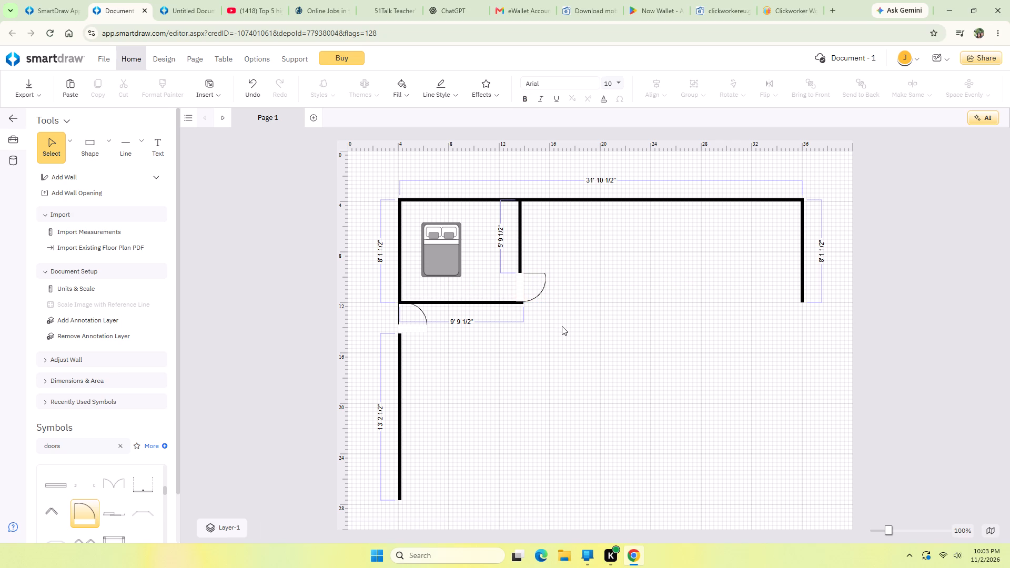
Rotate the door below the bedroom to 270° so it lines up with the opening in the left exterior wall.
{"action": "left_click", "coordinate": [415, 318]}
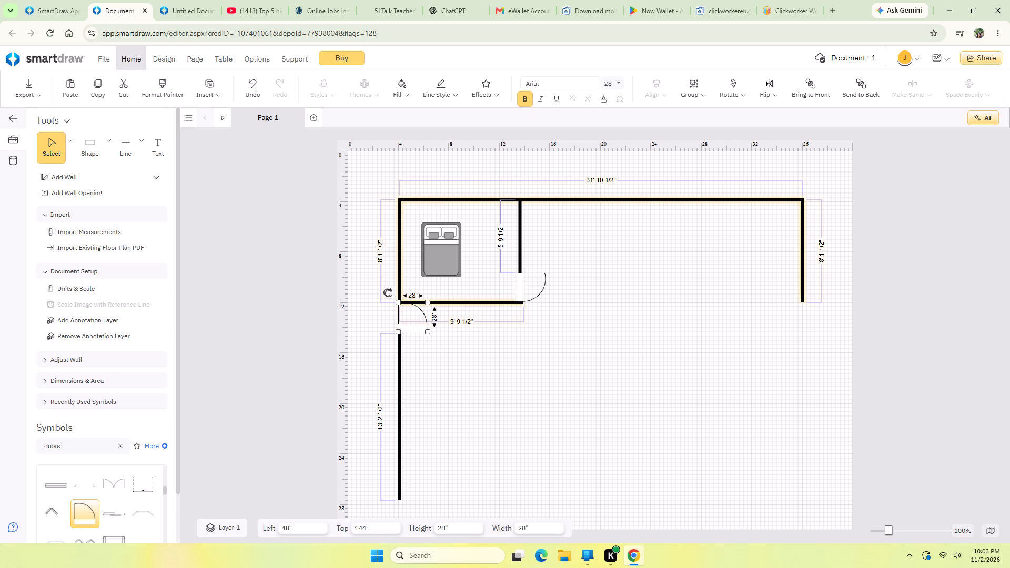
{"action": "left_click_drag", "start_coordinate": [390, 295], "coordinate": [417, 297]}
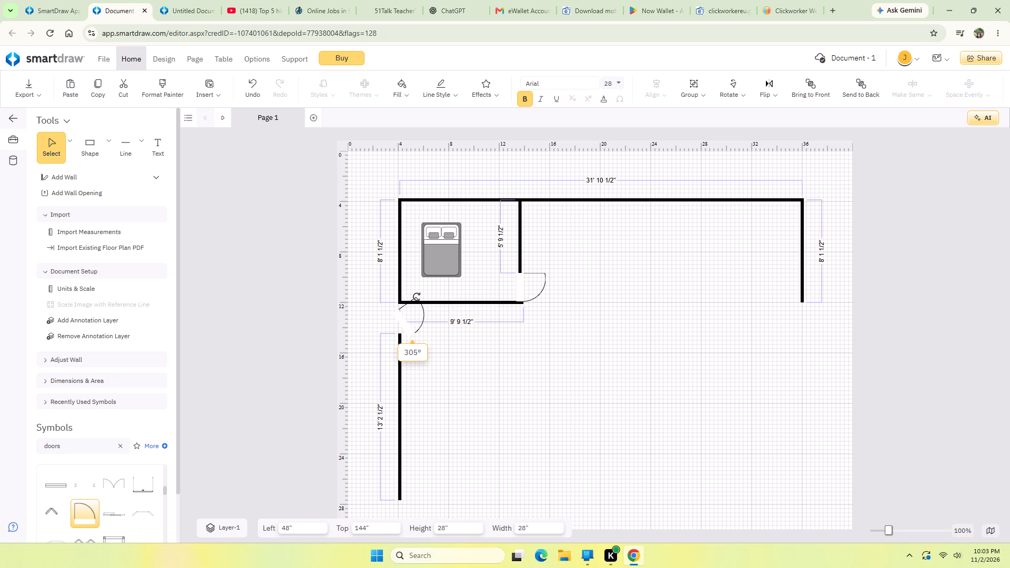
{"action": "left_click_drag", "start_coordinate": [417, 297], "coordinate": [423, 307]}
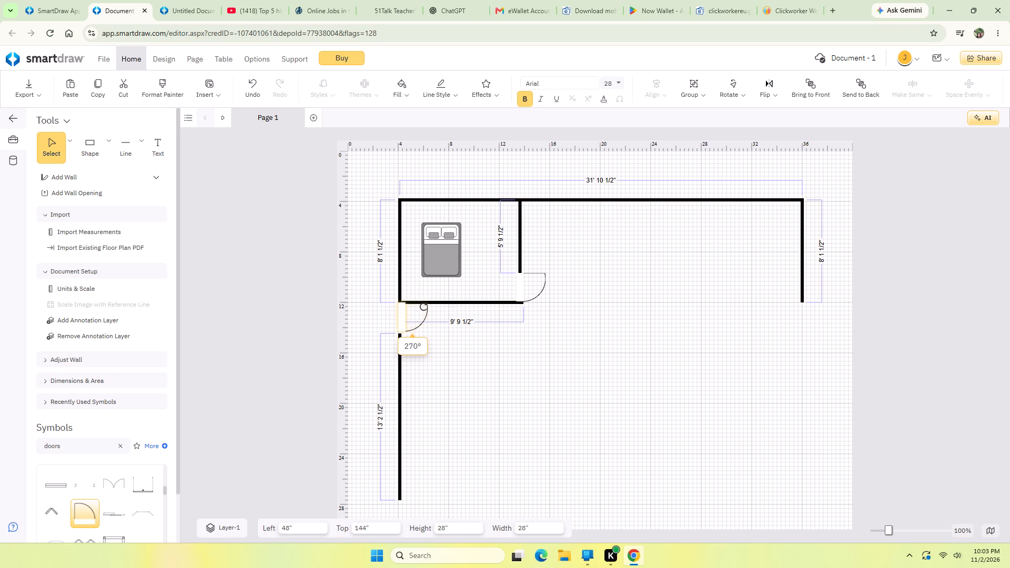
{"action": "left_click_drag", "start_coordinate": [423, 307], "coordinate": [423, 306]}
{"action": "left_click", "coordinate": [413, 320]}
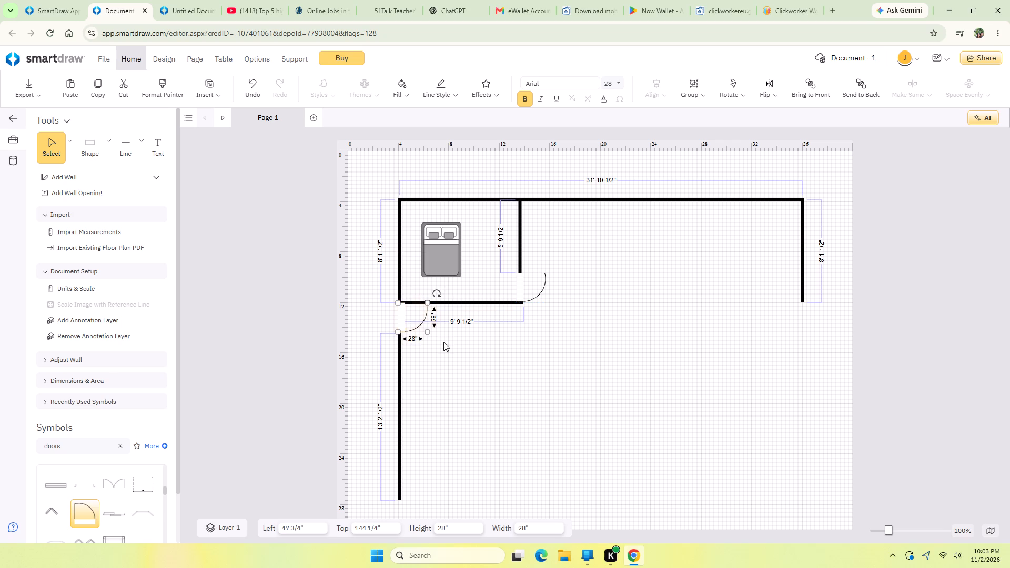
{"action": "left_click", "coordinate": [454, 352]}
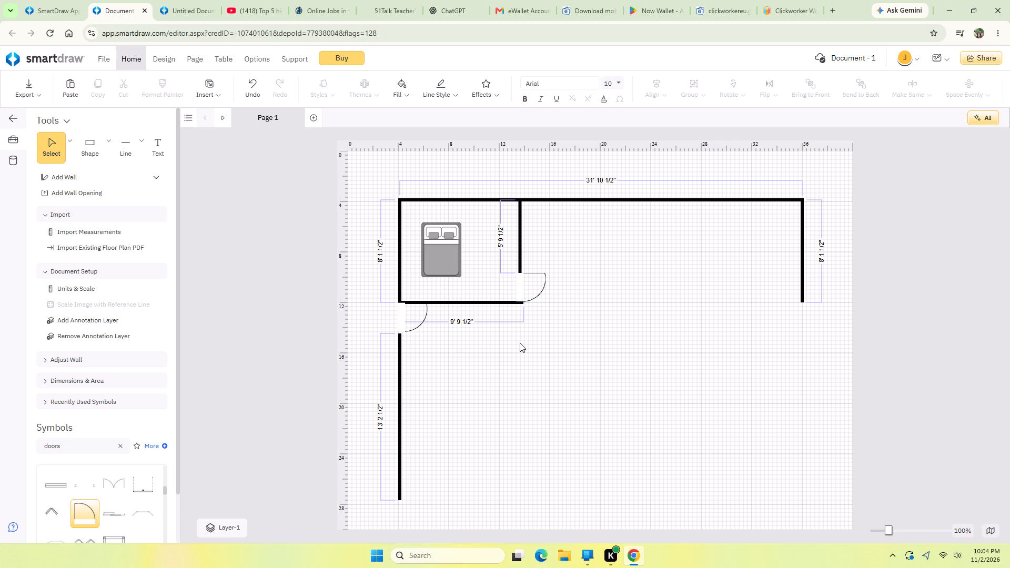
Nudge the door in the left exterior wall slightly to the left.
{"action": "left_click", "coordinate": [403, 321]}
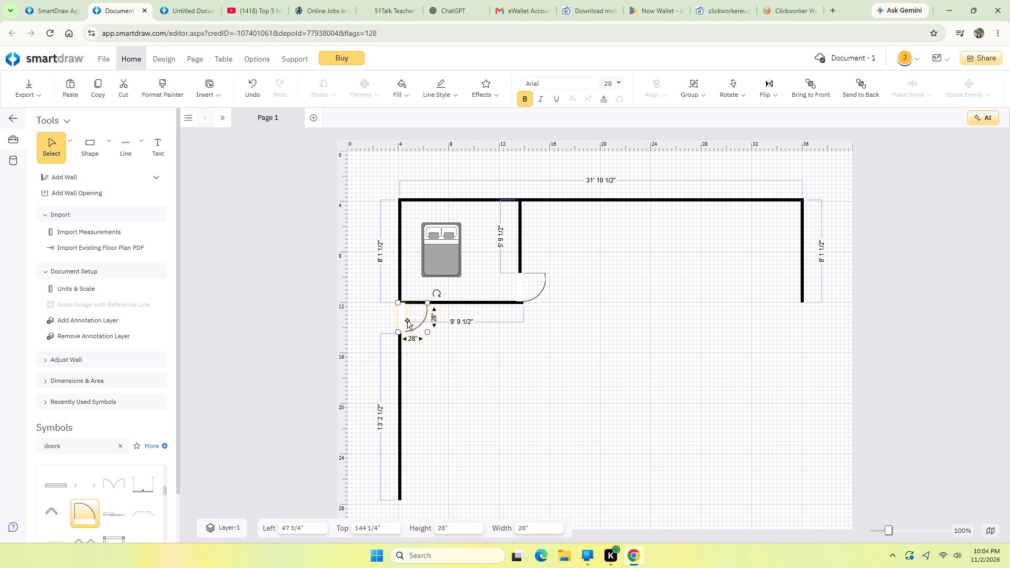
{"action": "key", "text": "Left"}
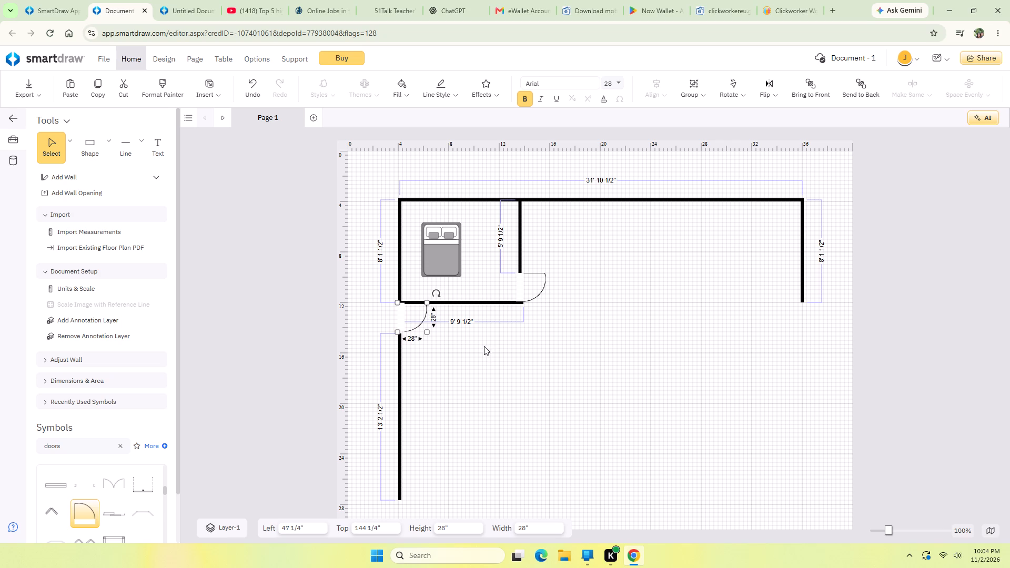
{"action": "key", "text": "Left"}
{"action": "left_click", "coordinate": [478, 351]}
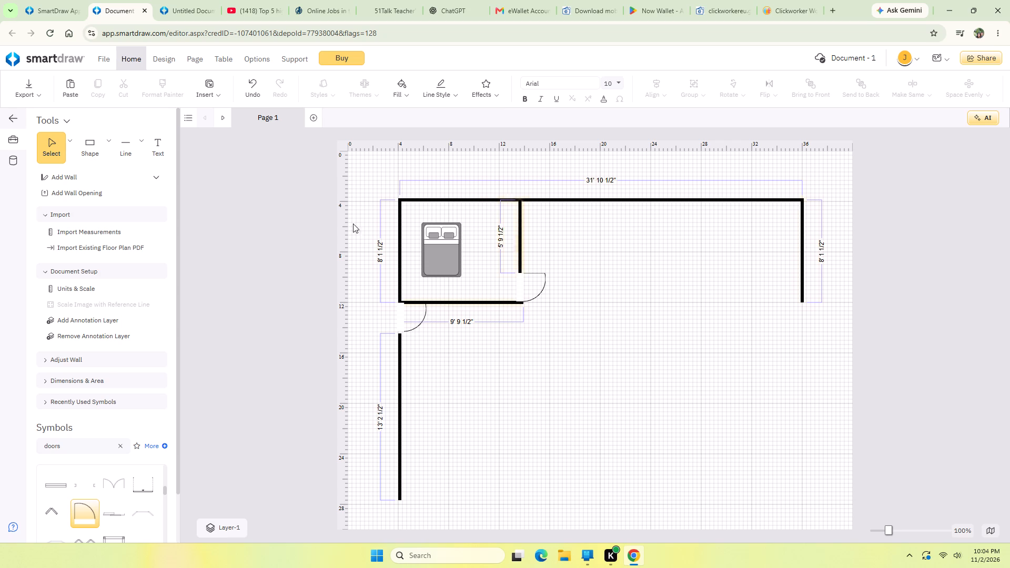
Draw a vertical line about 8' 1 1/2" long down from the top wall at the 24' mark.
{"action": "left_click", "coordinate": [126, 146]}
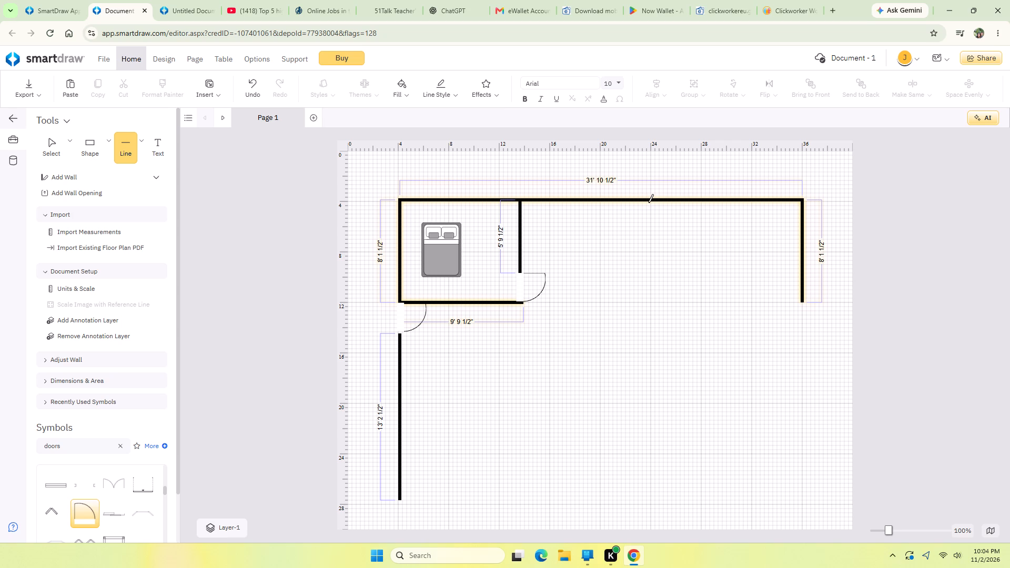
{"action": "left_click_drag", "start_coordinate": [649, 202], "coordinate": [649, 232]}
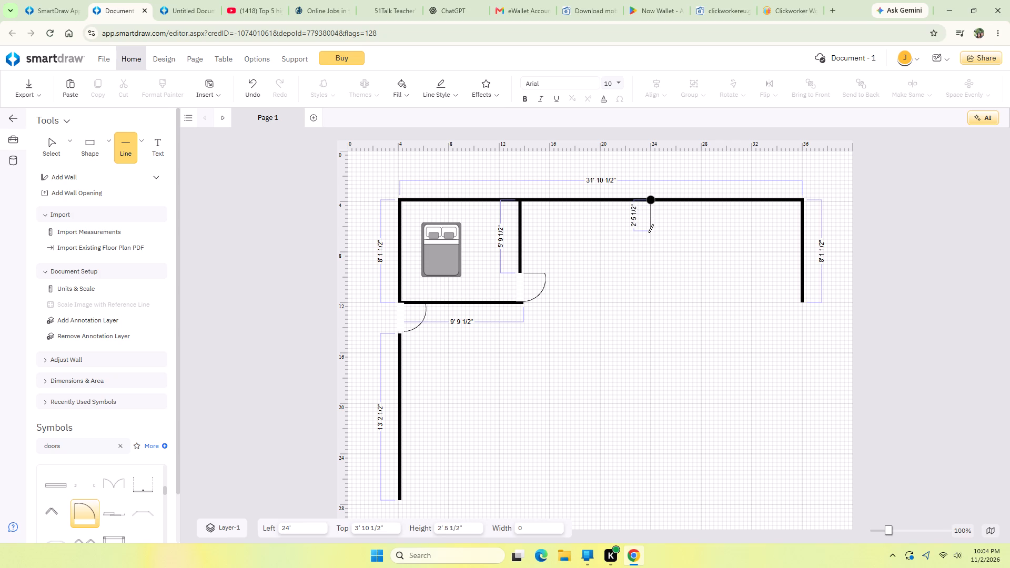
{"action": "left_click_drag", "start_coordinate": [649, 232], "coordinate": [649, 256]}
{"action": "left_click_drag", "start_coordinate": [649, 256], "coordinate": [646, 286]}
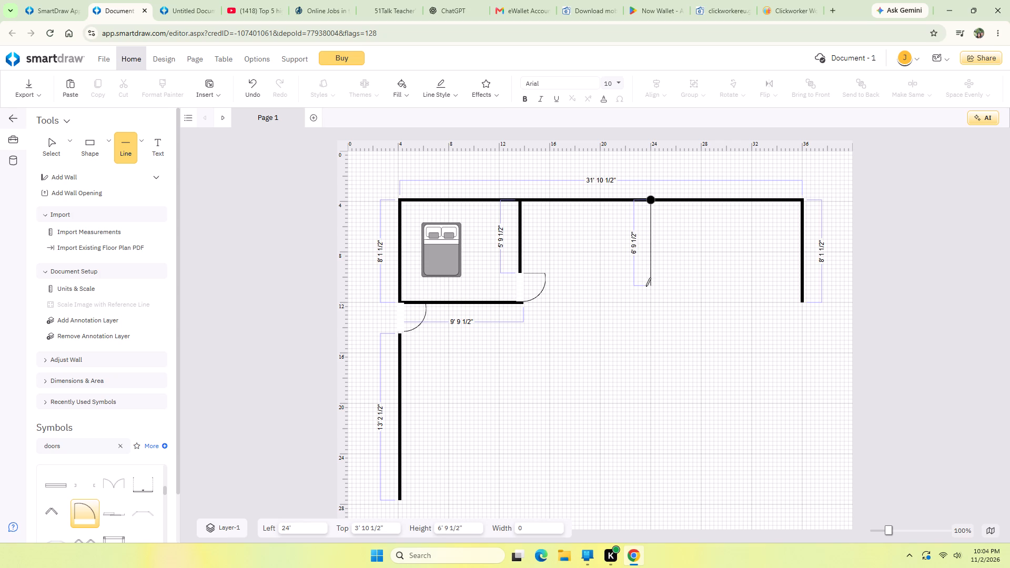
{"action": "left_click_drag", "start_coordinate": [646, 286], "coordinate": [648, 302]}
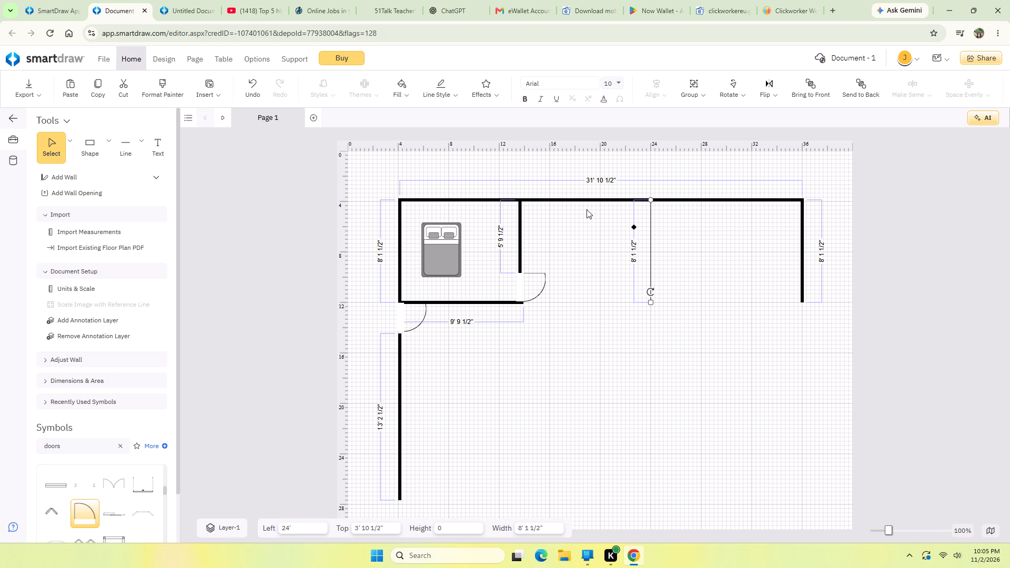
{"action": "left_click", "coordinate": [565, 233]}
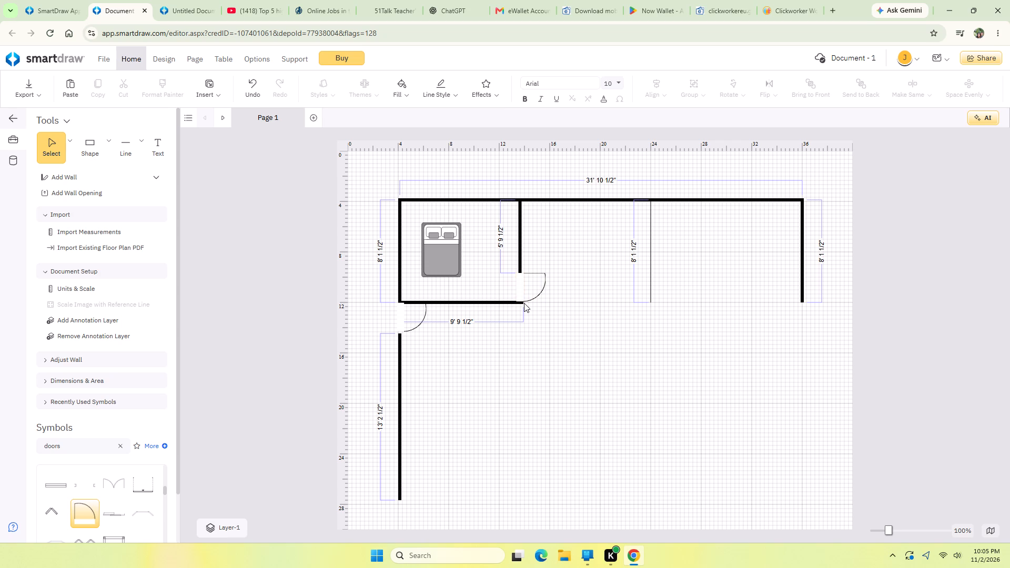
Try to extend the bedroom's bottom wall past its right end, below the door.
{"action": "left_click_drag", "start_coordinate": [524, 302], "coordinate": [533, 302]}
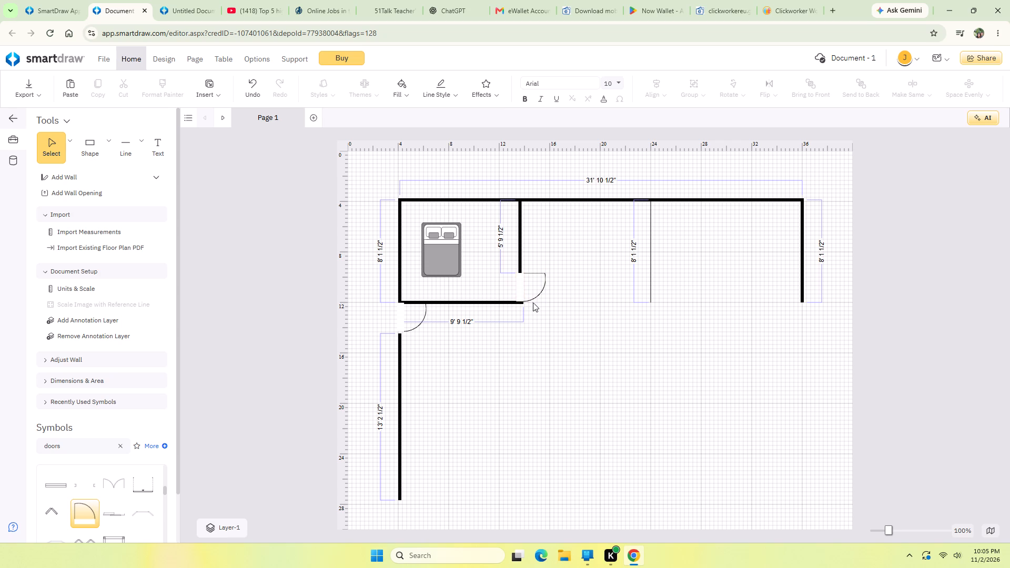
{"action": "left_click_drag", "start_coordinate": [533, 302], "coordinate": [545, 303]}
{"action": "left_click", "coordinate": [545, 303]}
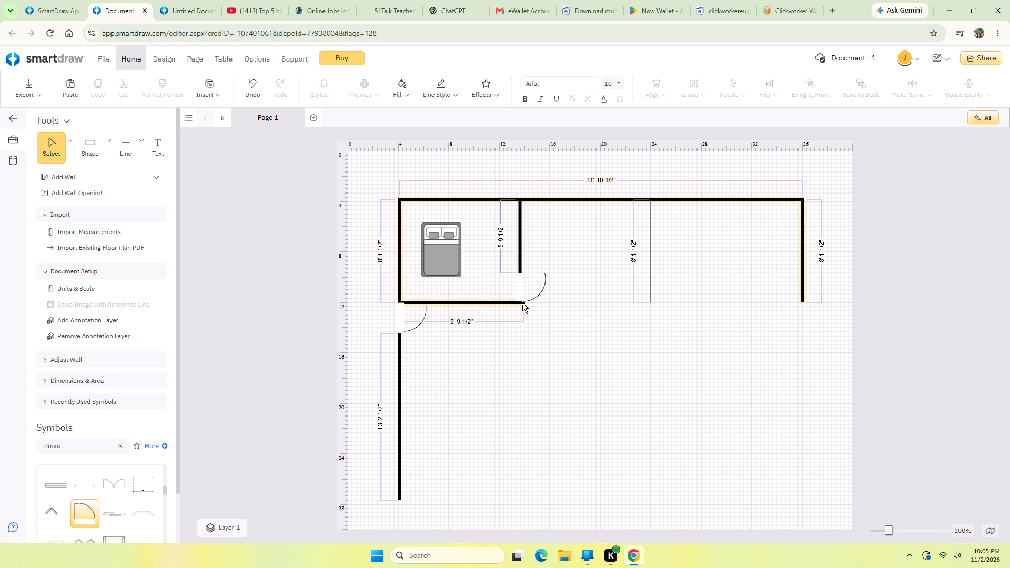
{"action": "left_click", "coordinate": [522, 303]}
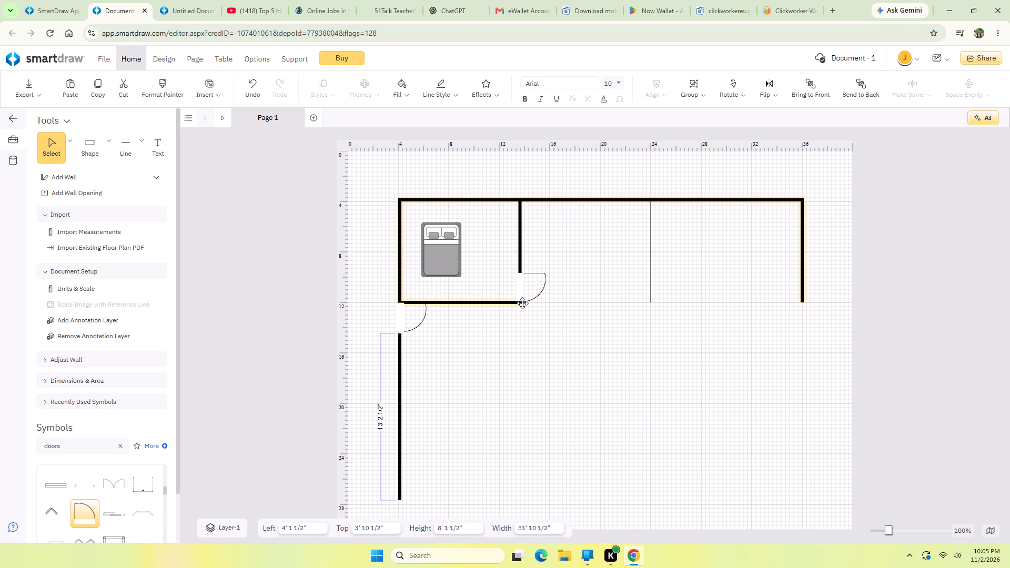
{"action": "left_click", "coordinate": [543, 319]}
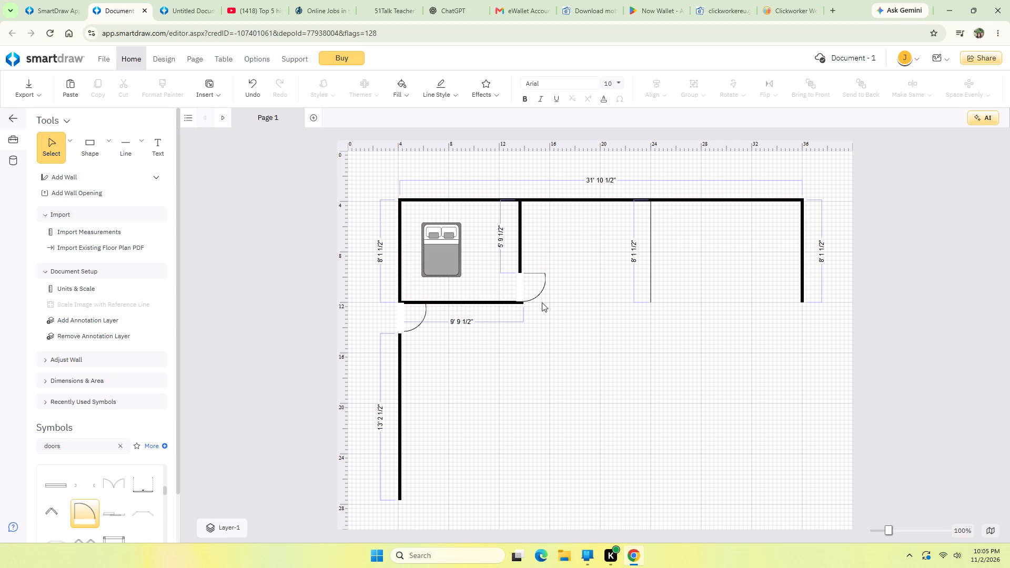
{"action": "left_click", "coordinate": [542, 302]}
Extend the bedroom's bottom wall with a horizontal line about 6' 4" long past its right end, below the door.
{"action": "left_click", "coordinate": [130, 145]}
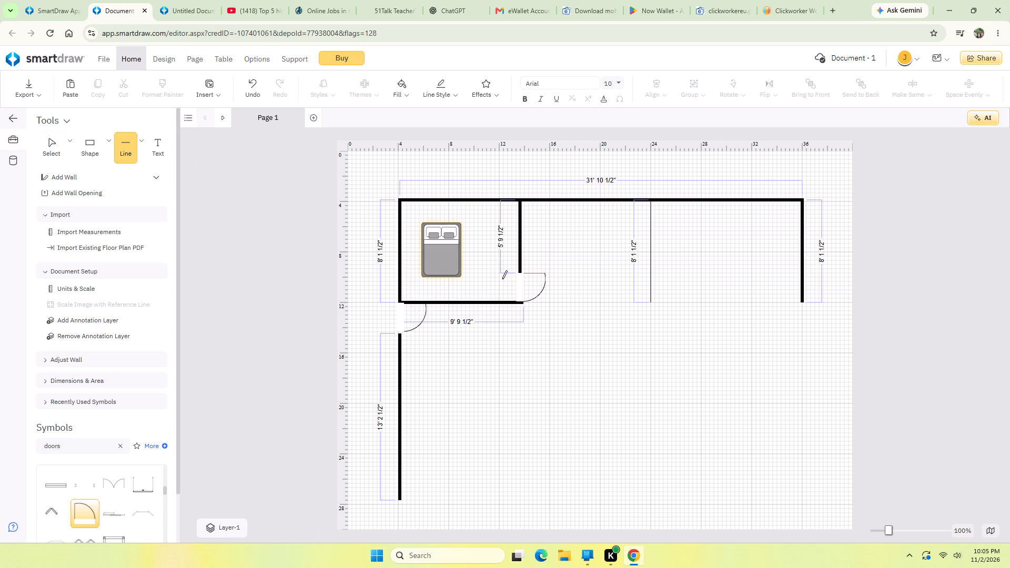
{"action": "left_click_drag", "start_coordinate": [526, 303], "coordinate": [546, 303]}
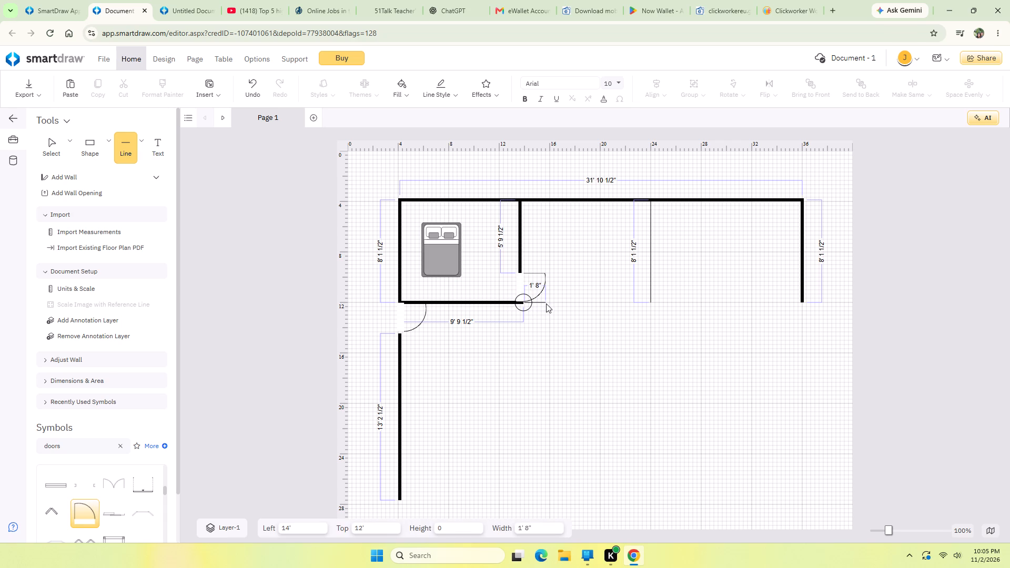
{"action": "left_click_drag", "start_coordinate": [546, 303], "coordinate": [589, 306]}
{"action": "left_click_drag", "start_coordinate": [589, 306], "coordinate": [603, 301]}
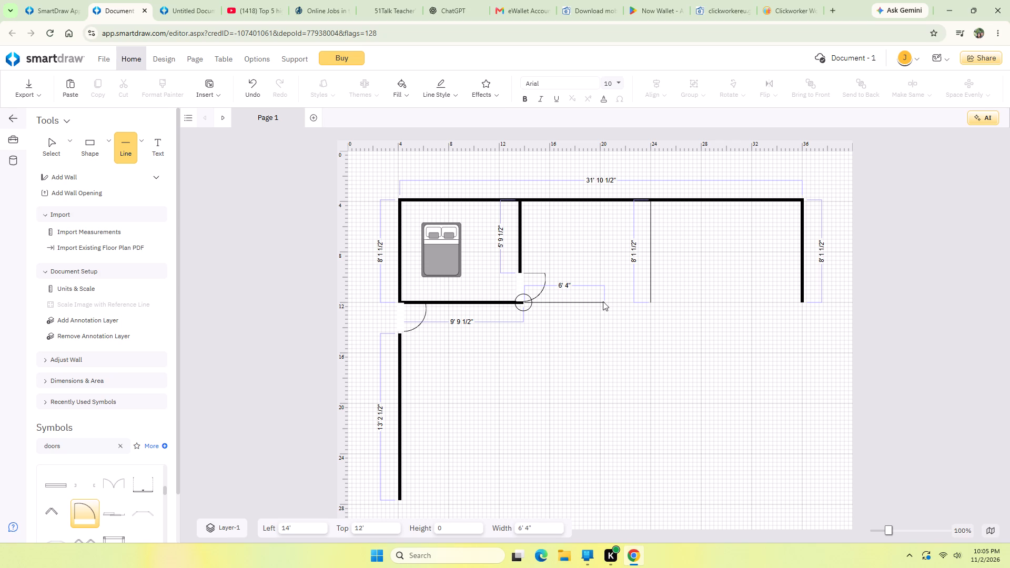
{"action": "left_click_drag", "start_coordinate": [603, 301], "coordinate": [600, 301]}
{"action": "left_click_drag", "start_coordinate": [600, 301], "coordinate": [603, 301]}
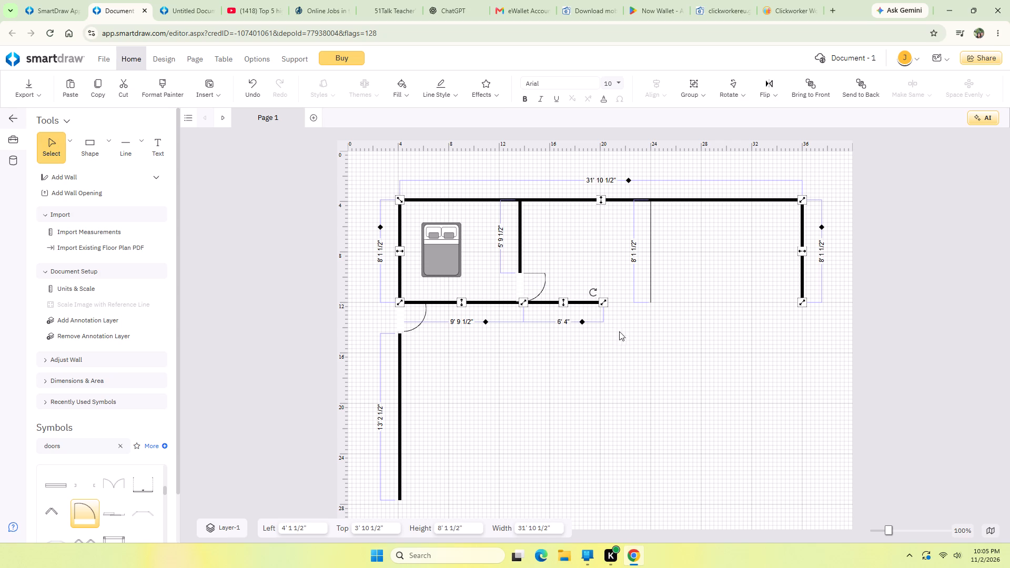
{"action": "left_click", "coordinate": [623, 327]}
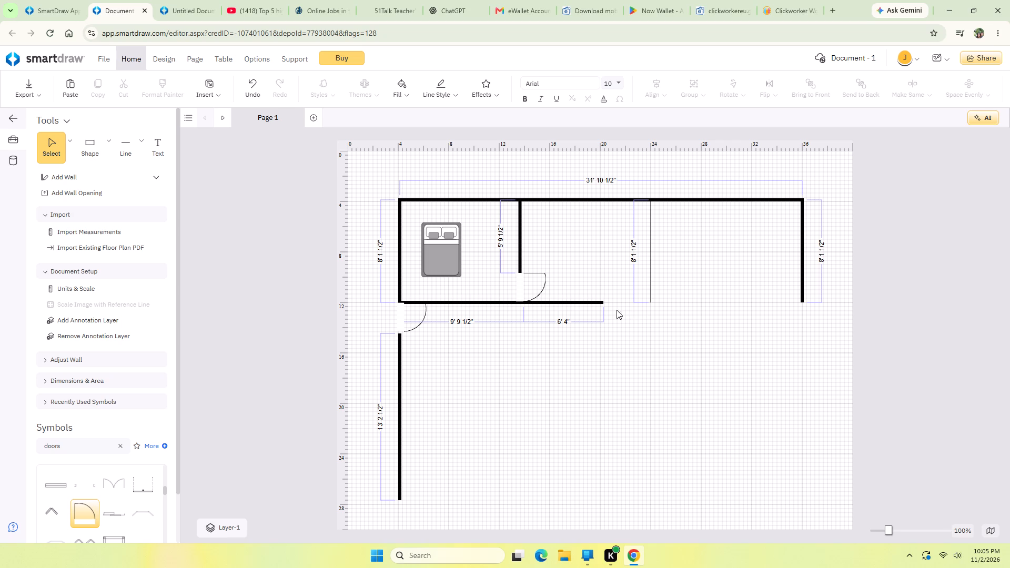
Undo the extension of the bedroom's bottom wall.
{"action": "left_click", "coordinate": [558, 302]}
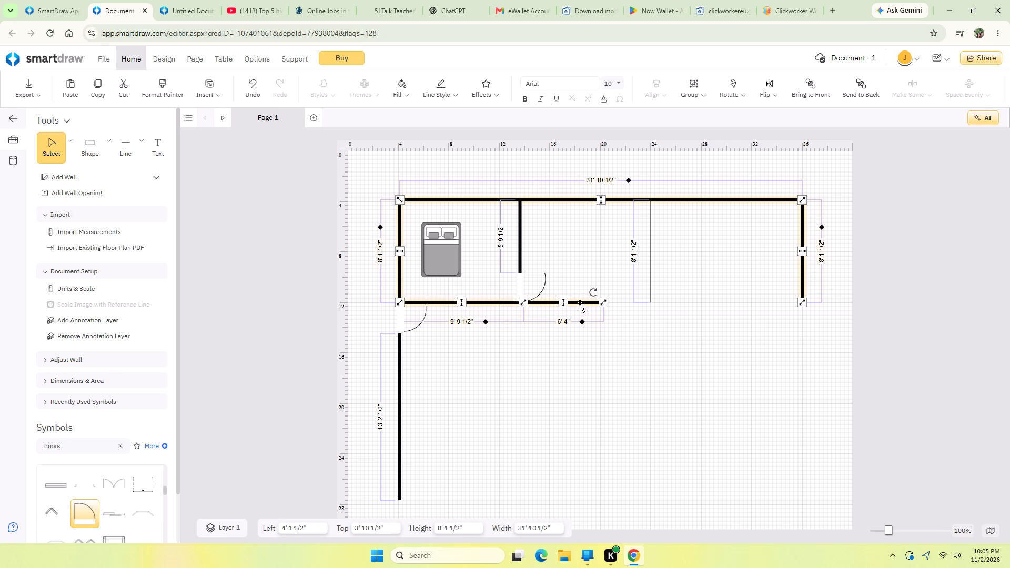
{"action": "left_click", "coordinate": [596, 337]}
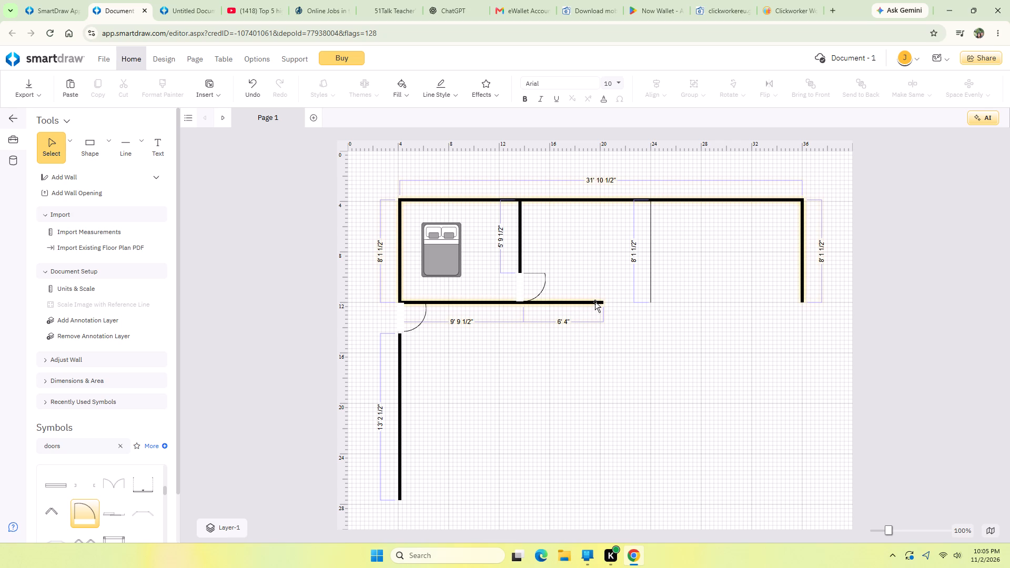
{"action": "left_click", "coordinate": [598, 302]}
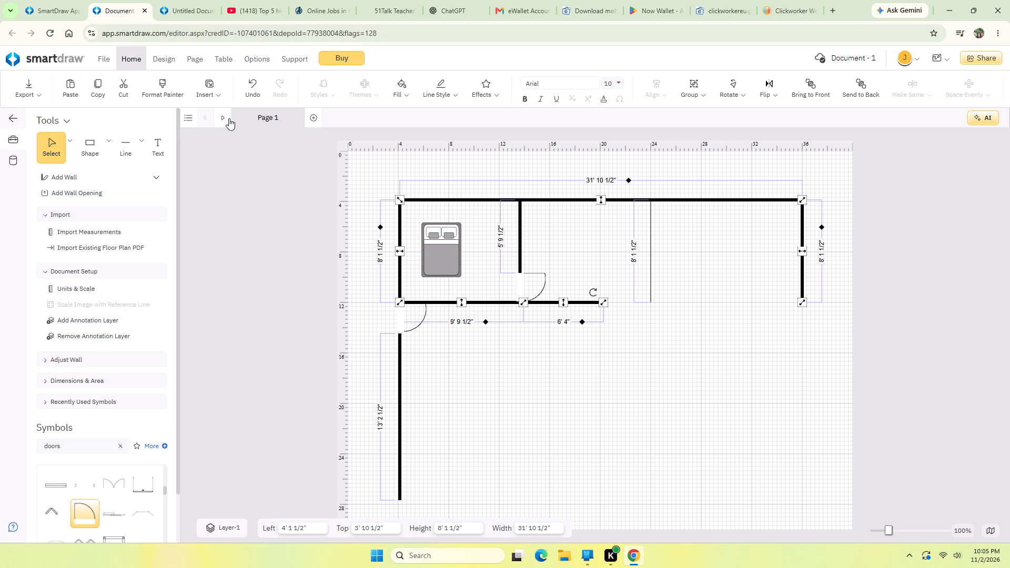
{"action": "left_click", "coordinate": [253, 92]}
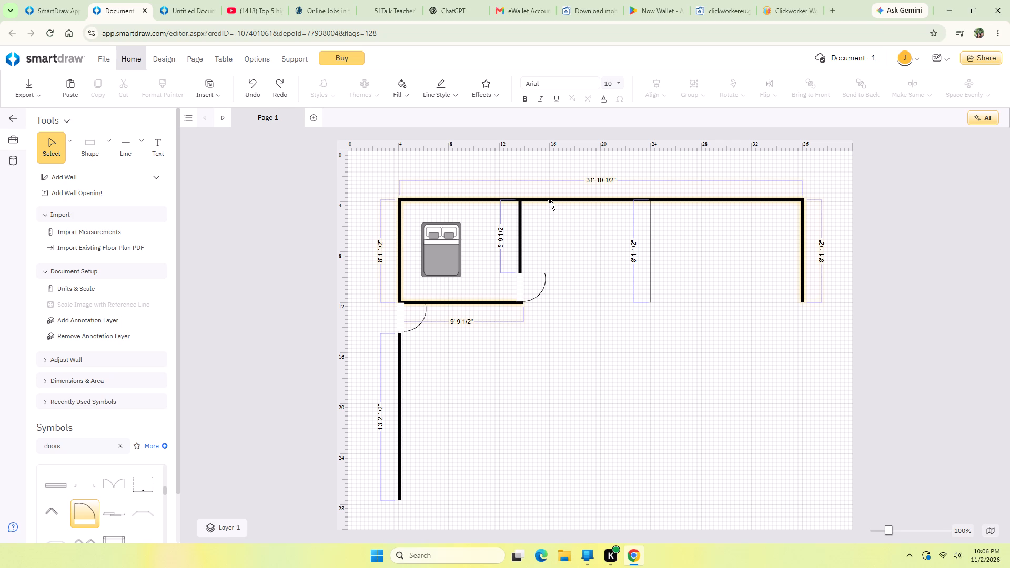
Draw a vertical straight line about 8' 4" long down from the top wall at the 16' mark, beside the bedroom door's swing.
{"action": "left_click", "coordinate": [550, 200]}
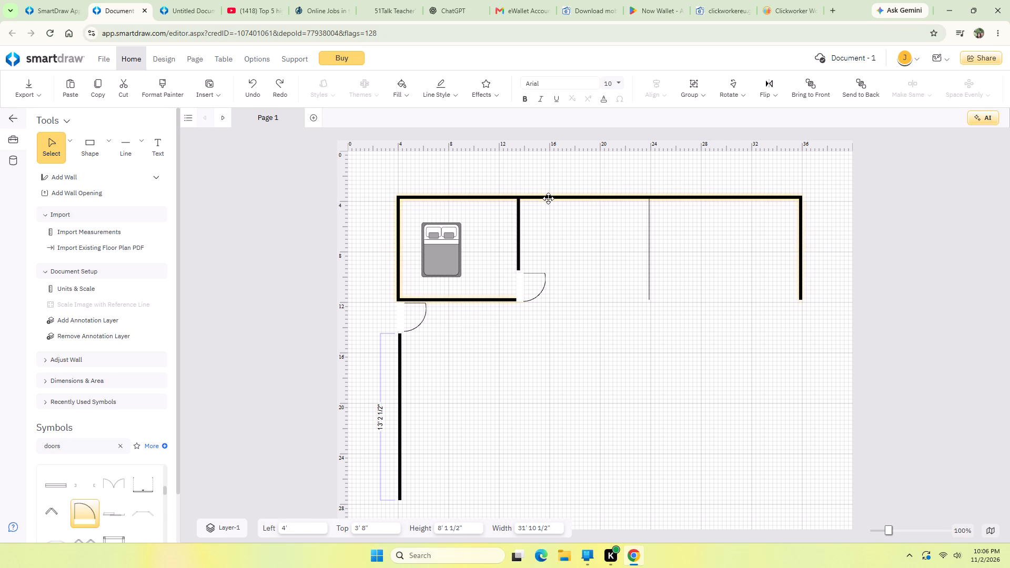
{"action": "left_click", "coordinate": [577, 328]}
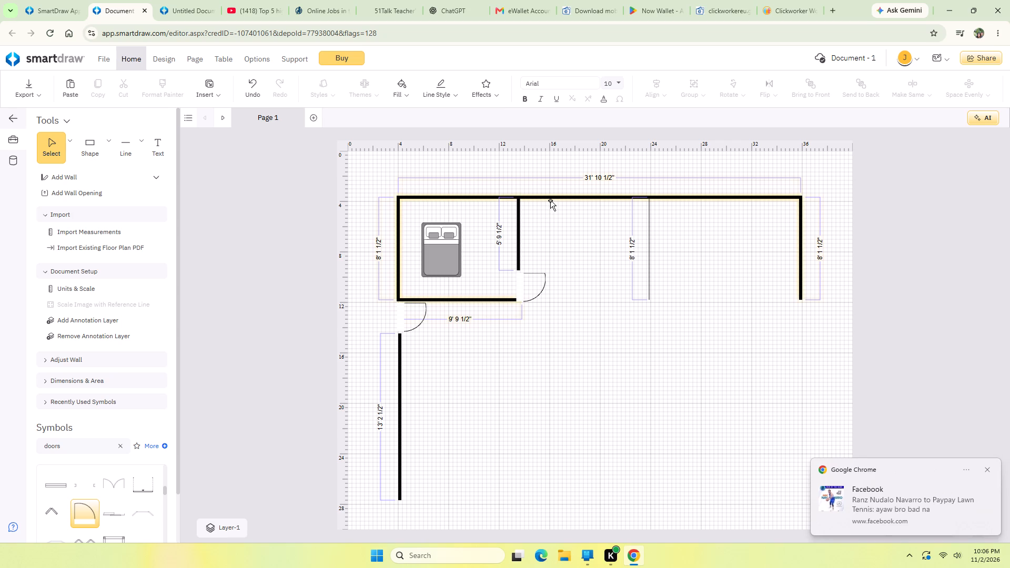
{"action": "left_click", "coordinate": [139, 145]}
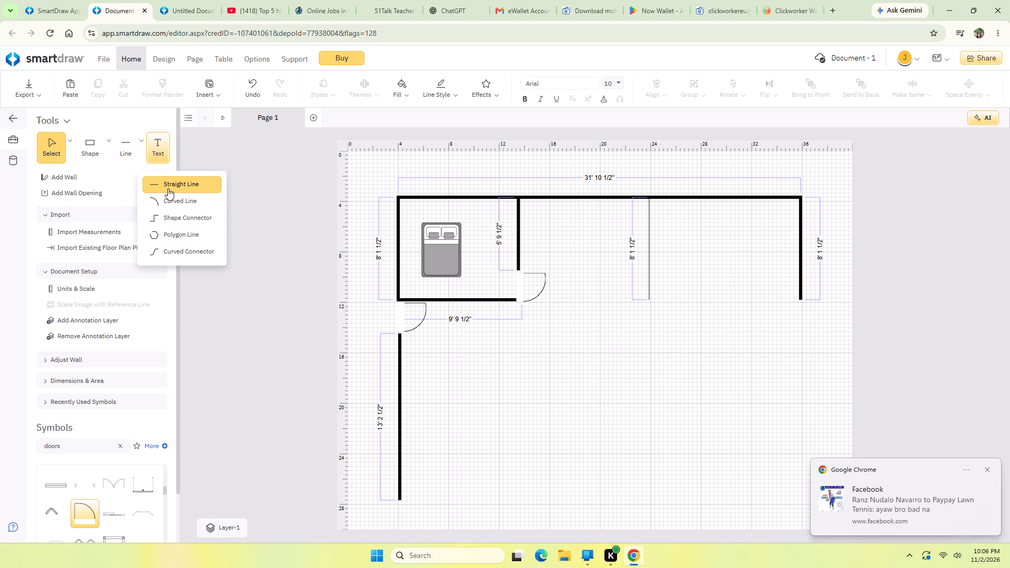
{"action": "left_click", "coordinate": [168, 187]}
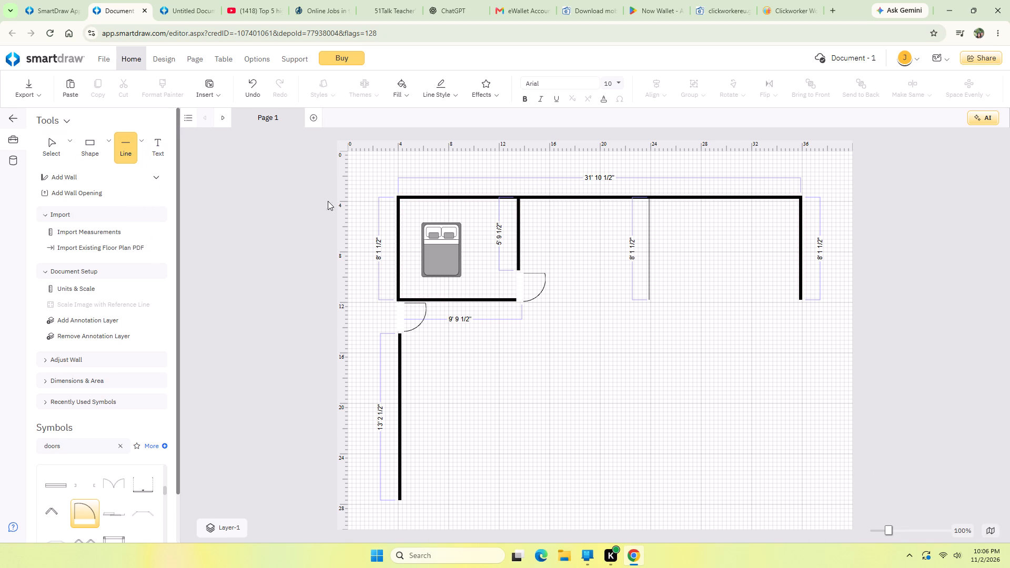
{"action": "left_click_drag", "start_coordinate": [549, 200], "coordinate": [549, 206]}
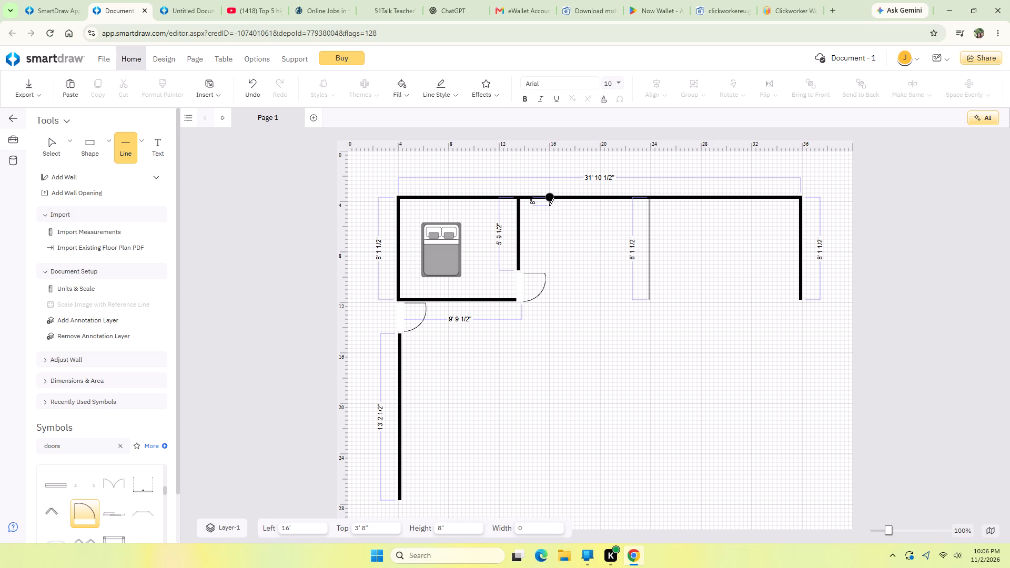
{"action": "left_click_drag", "start_coordinate": [549, 206], "coordinate": [549, 254]}
{"action": "left_click_drag", "start_coordinate": [549, 254], "coordinate": [548, 290]}
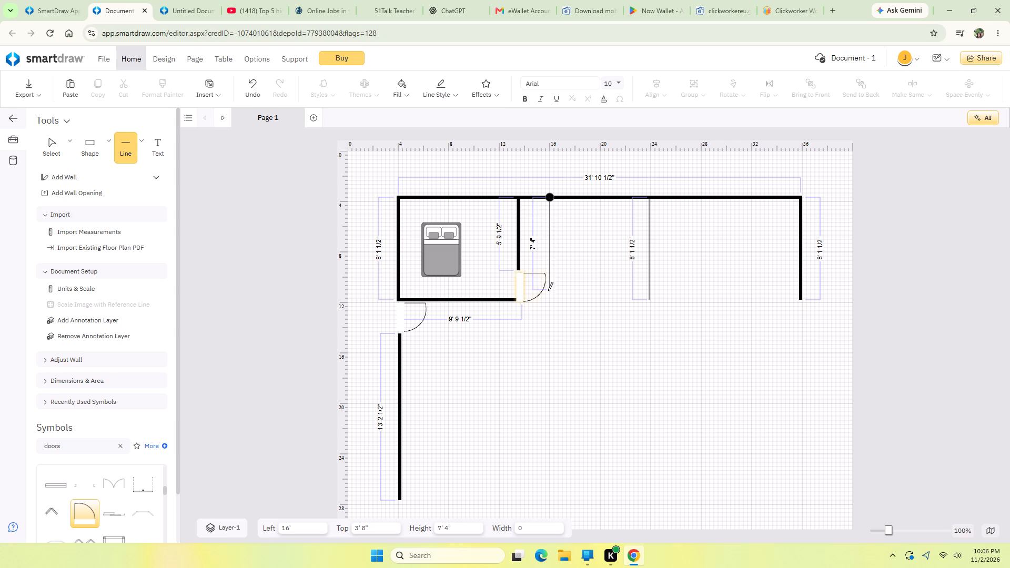
{"action": "left_click_drag", "start_coordinate": [548, 290], "coordinate": [548, 300]}
{"action": "left_click", "coordinate": [578, 320]}
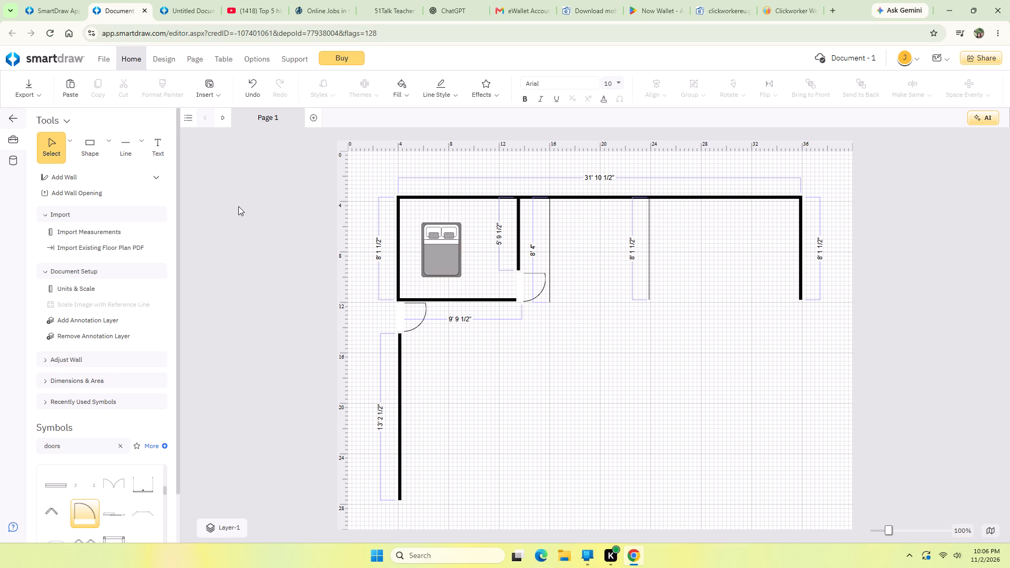
Draw a straight horizontal line about 5' 4" long rightward from the bottom end of the vertical line at the 16' mark.
{"action": "left_click", "coordinate": [142, 147]}
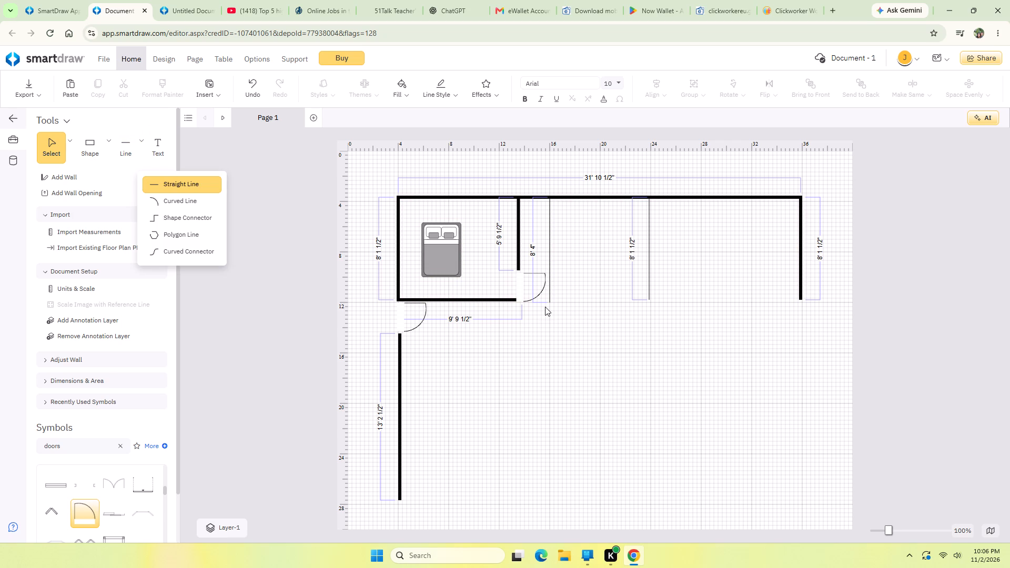
{"action": "left_click", "coordinate": [551, 301]}
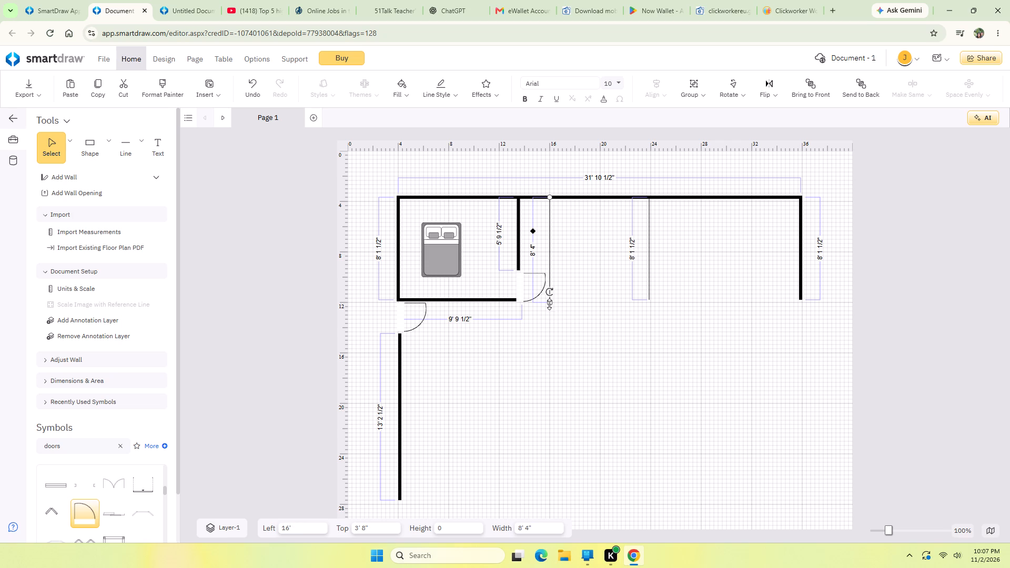
{"action": "left_click", "coordinate": [125, 147]}
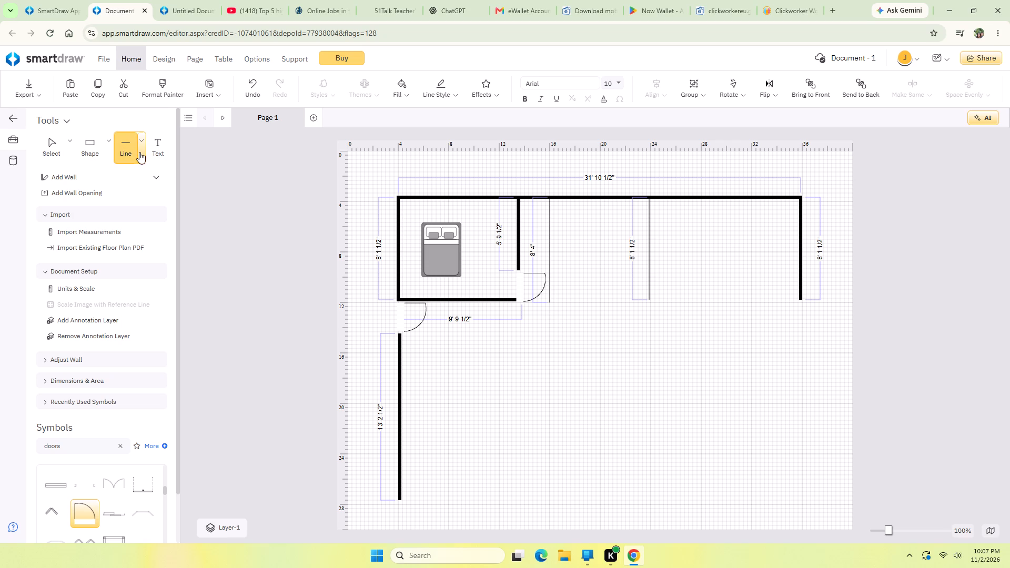
{"action": "left_click", "coordinate": [138, 146]}
{"action": "left_click", "coordinate": [158, 187]}
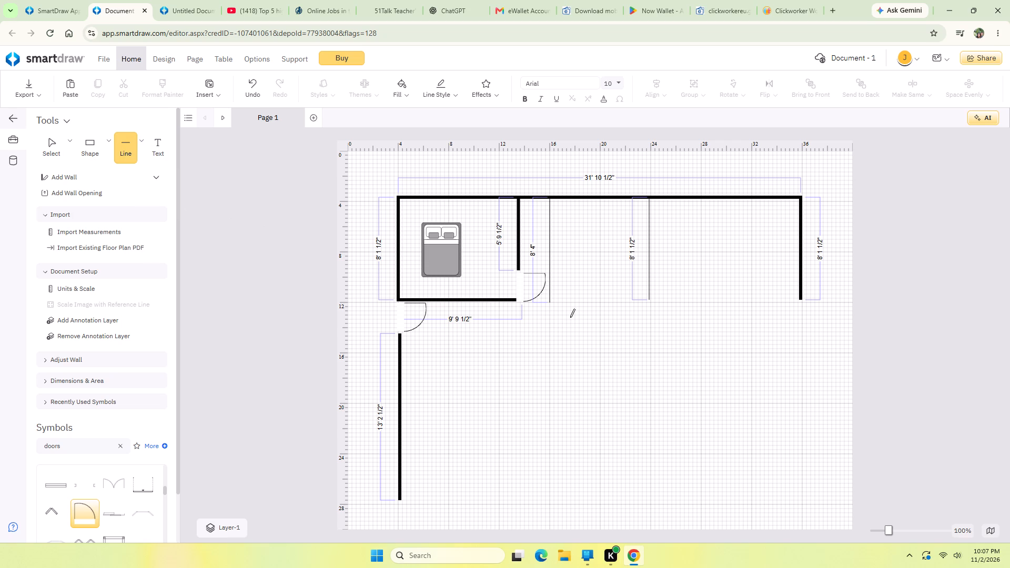
{"action": "left_click_drag", "start_coordinate": [550, 302], "coordinate": [553, 302]}
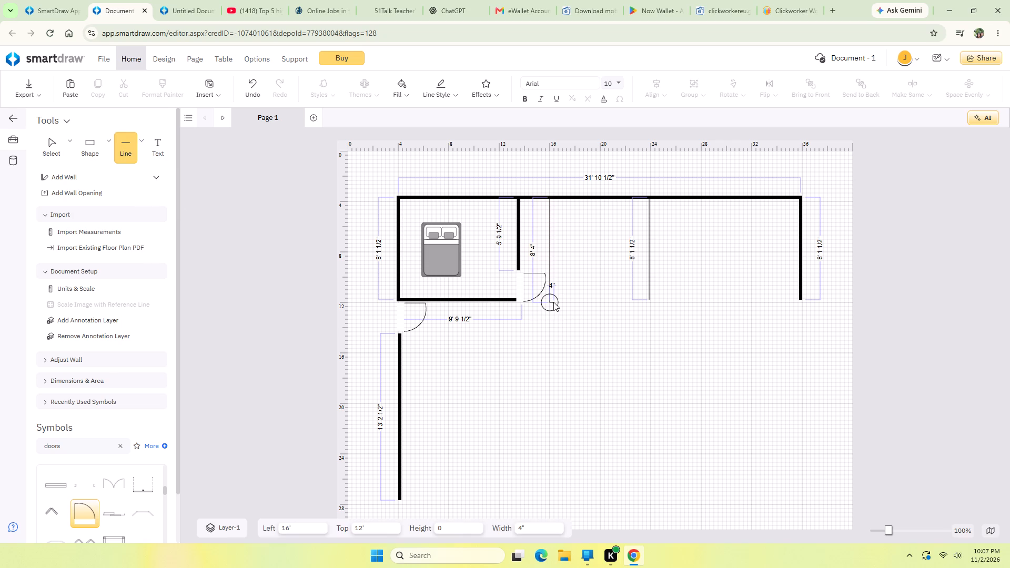
{"action": "left_click_drag", "start_coordinate": [553, 302], "coordinate": [592, 302]}
{"action": "left_click_drag", "start_coordinate": [592, 302], "coordinate": [605, 302]}
{"action": "left_click_drag", "start_coordinate": [605, 302], "coordinate": [613, 302]}
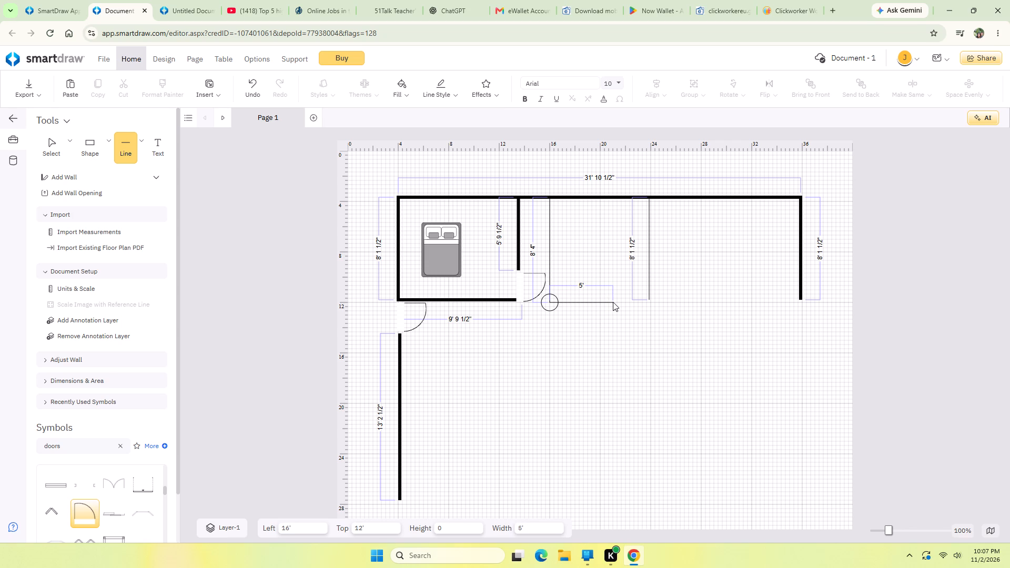
{"action": "left_click_drag", "start_coordinate": [613, 302], "coordinate": [615, 302]}
{"action": "left_click", "coordinate": [622, 343]}
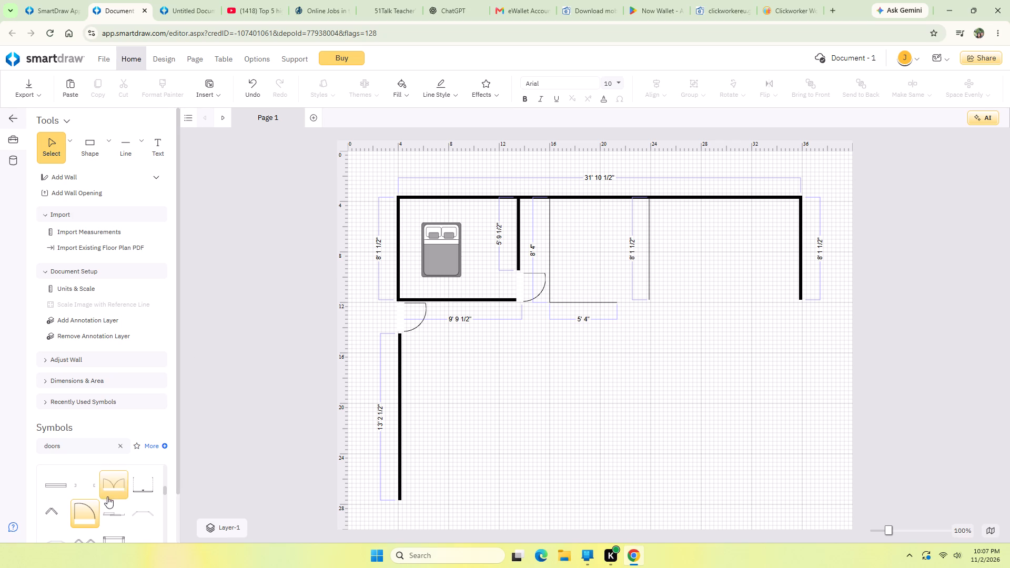
Place a 28" single swing door in the gap between the 5' 4" line and the 24' partition, about 256" across and 120" down.
{"action": "scroll", "coordinate": [192, 450], "scroll_direction": "down", "scroll_amount": 1}
{"action": "scroll", "coordinate": [115, 478], "scroll_direction": "down", "scroll_amount": 1}
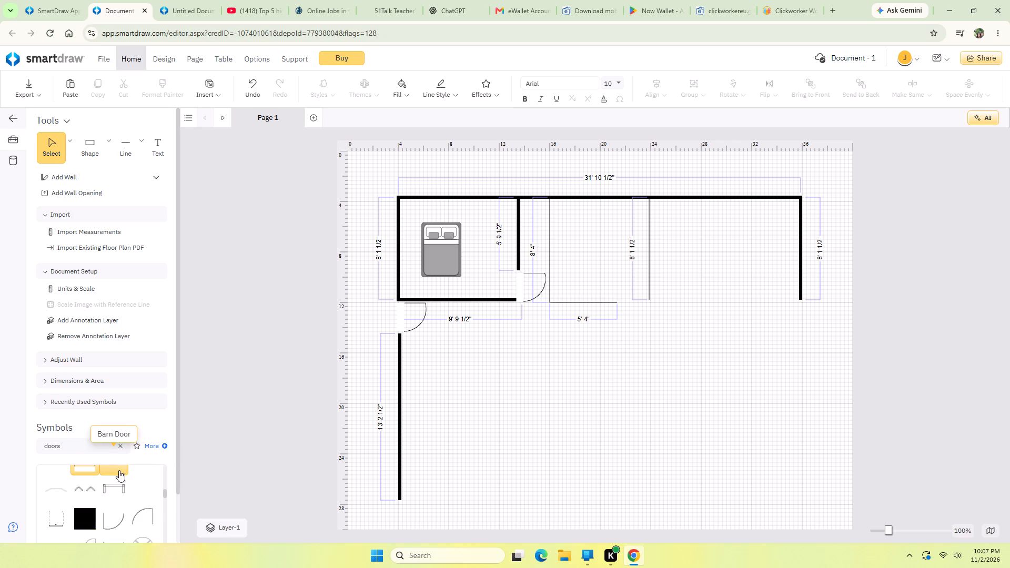
{"action": "scroll", "coordinate": [119, 470], "scroll_direction": "up", "scroll_amount": 1}
{"action": "left_click", "coordinate": [86, 515]}
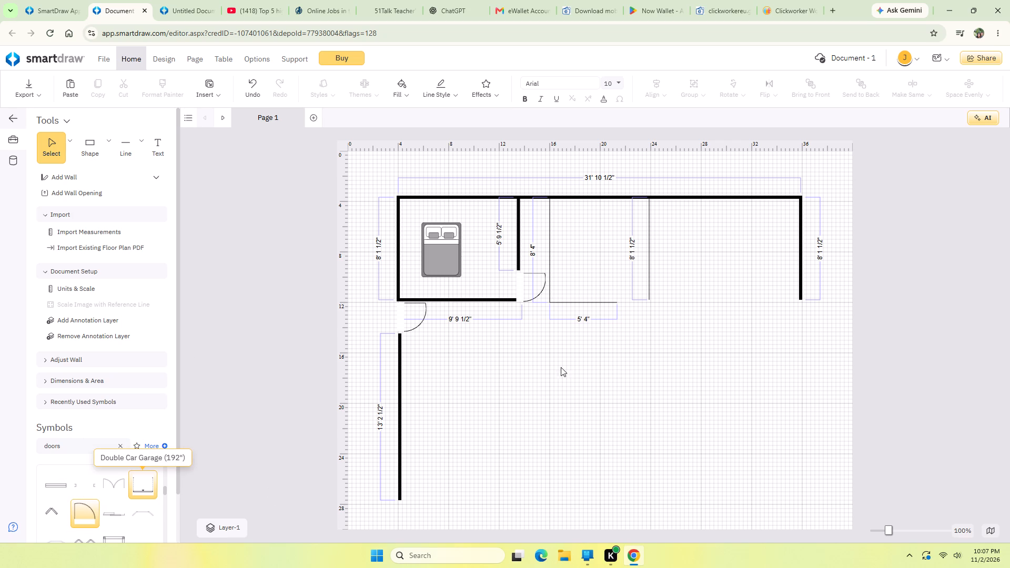
{"action": "left_click_drag", "start_coordinate": [86, 516], "coordinate": [542, 371]}
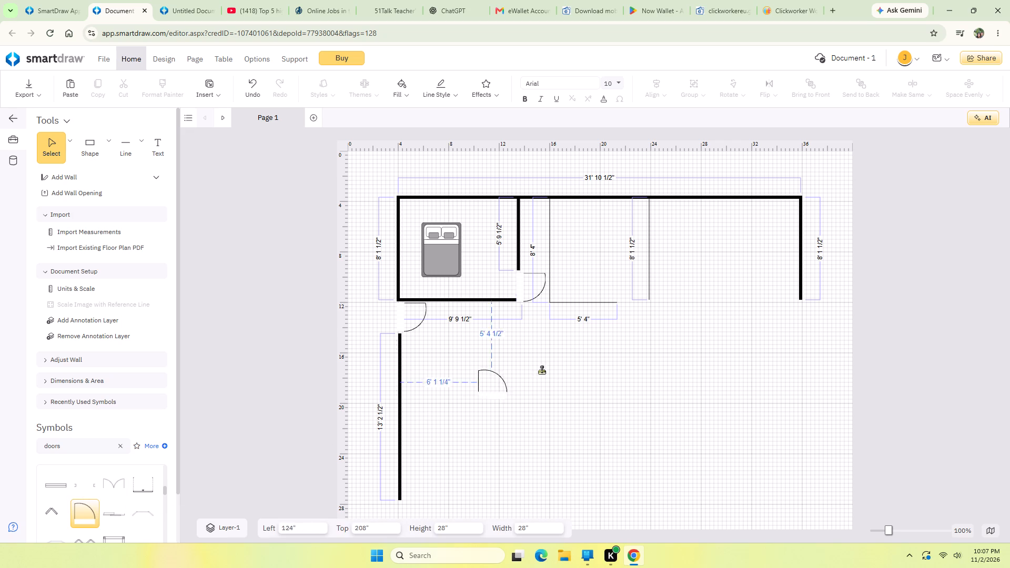
{"action": "left_click_drag", "start_coordinate": [542, 371], "coordinate": [629, 296]}
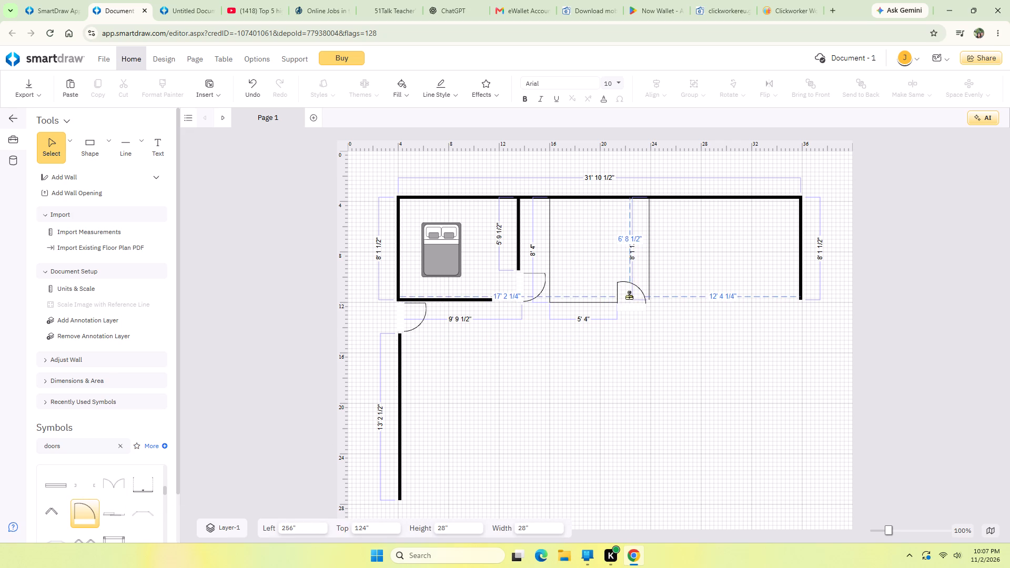
{"action": "left_click_drag", "start_coordinate": [629, 296], "coordinate": [633, 291]}
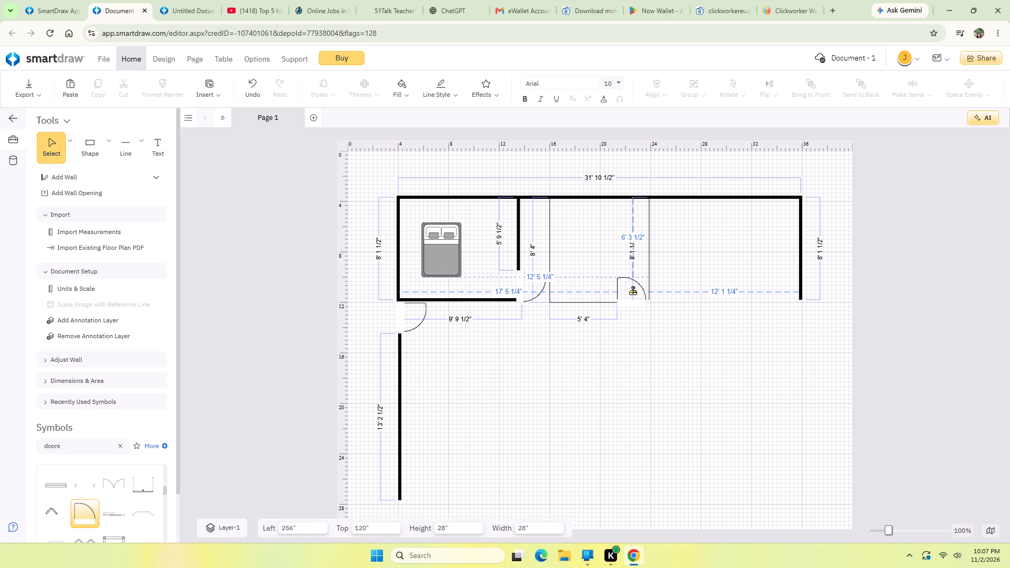
{"action": "left_click_drag", "start_coordinate": [633, 291], "coordinate": [634, 291]}
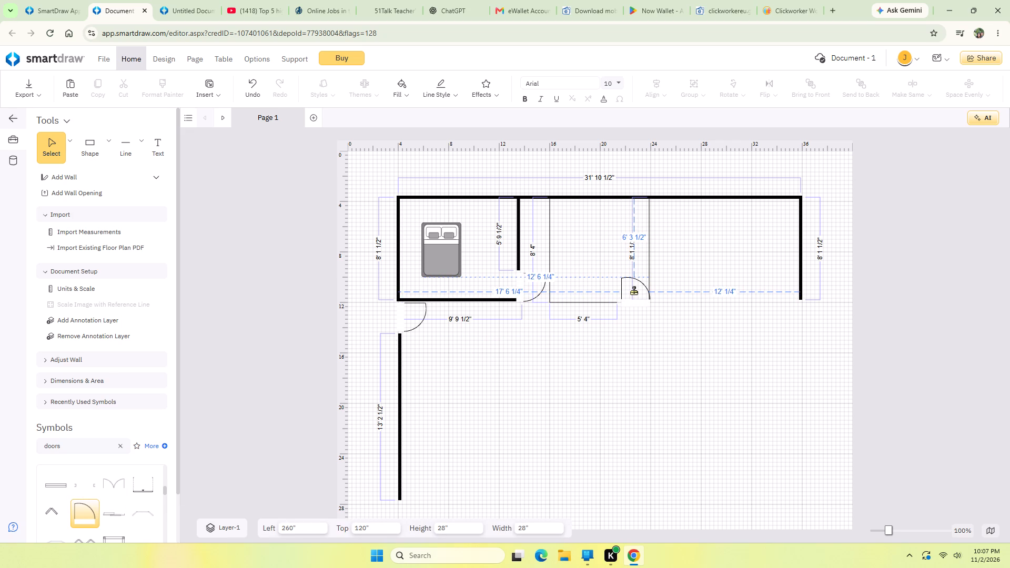
{"action": "left_click_drag", "start_coordinate": [634, 291], "coordinate": [633, 291]}
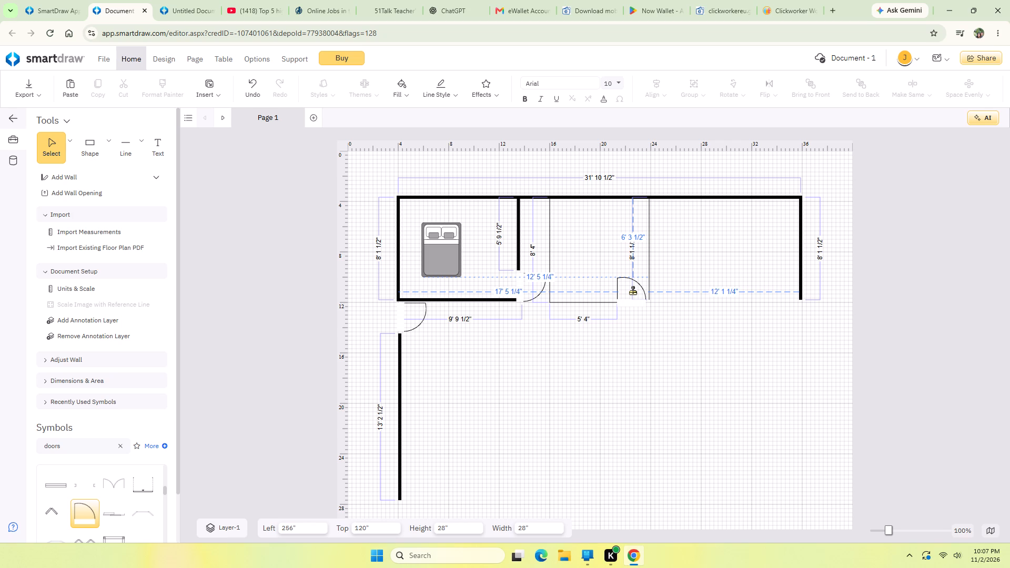
{"action": "left_click_drag", "start_coordinate": [633, 291], "coordinate": [633, 291]}
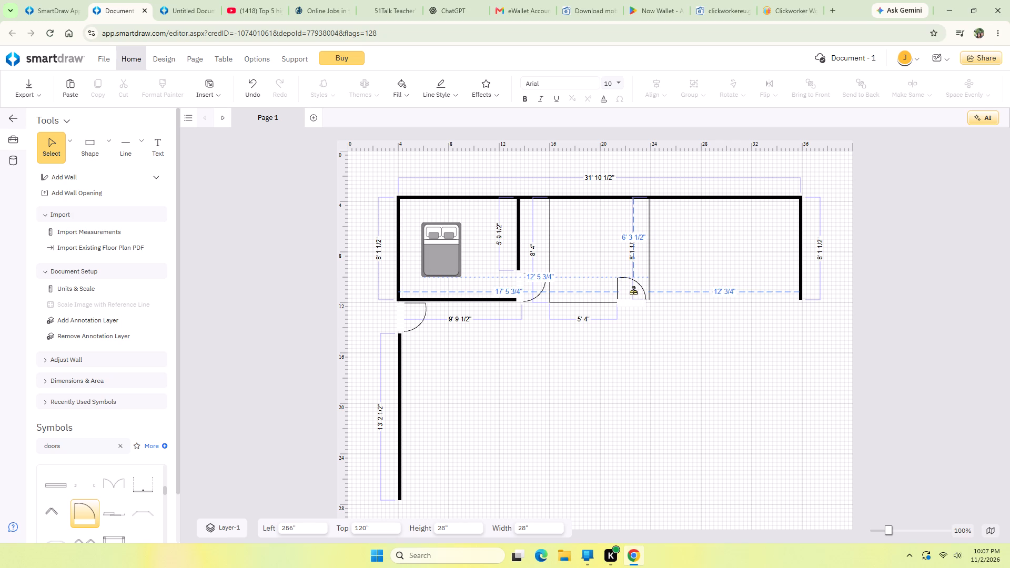
{"action": "left_click_drag", "start_coordinate": [633, 291], "coordinate": [634, 289]}
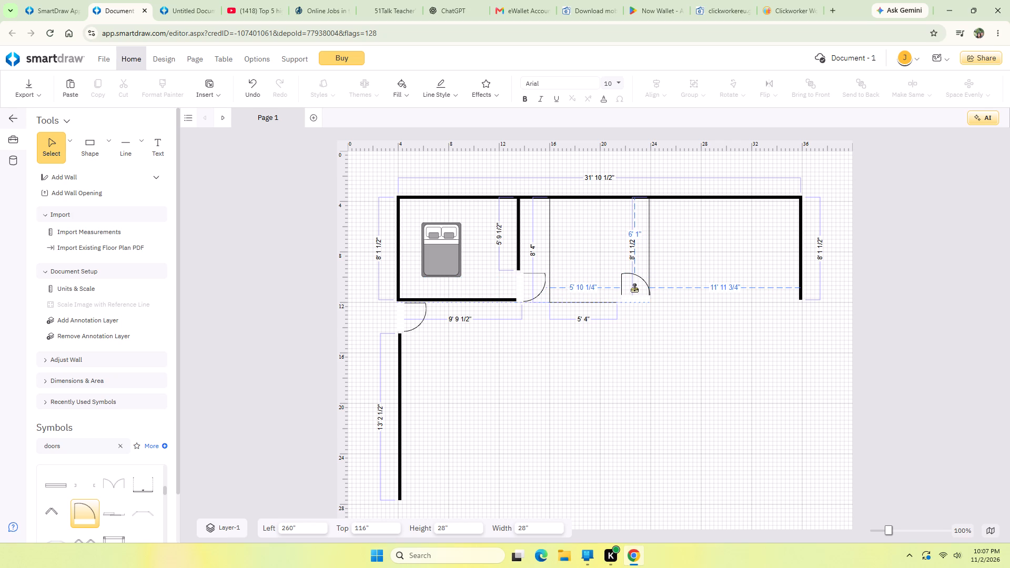
{"action": "left_click_drag", "start_coordinate": [634, 289], "coordinate": [632, 292]}
{"action": "left_click", "coordinate": [635, 397]}
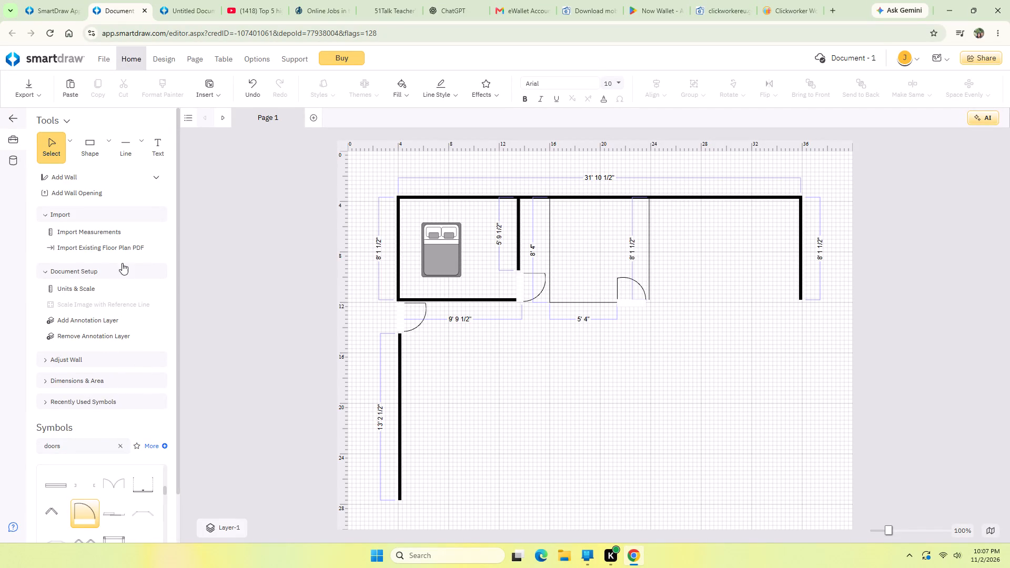
Replace the doors symbol search with a search for toilet.
{"action": "left_click", "coordinate": [90, 448]}
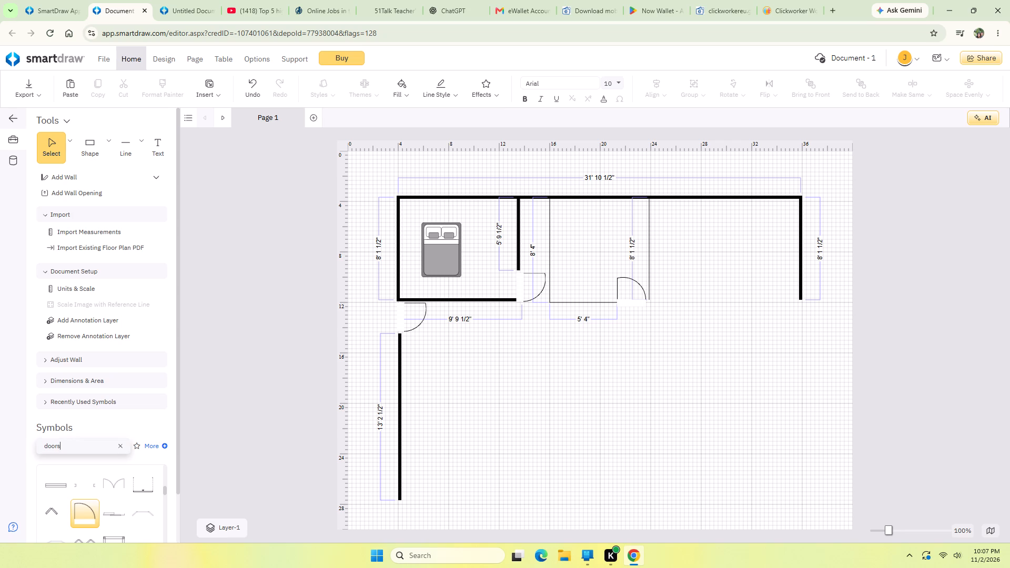
{"action": "key", "text": "BackSpace"}
{"action": "key", "text": "BackSpace"}
{"action": "key", "text": "BackSpace"}
{"action": "key", "text": "BackSpace"}
{"action": "key", "text": "BackSpace"}
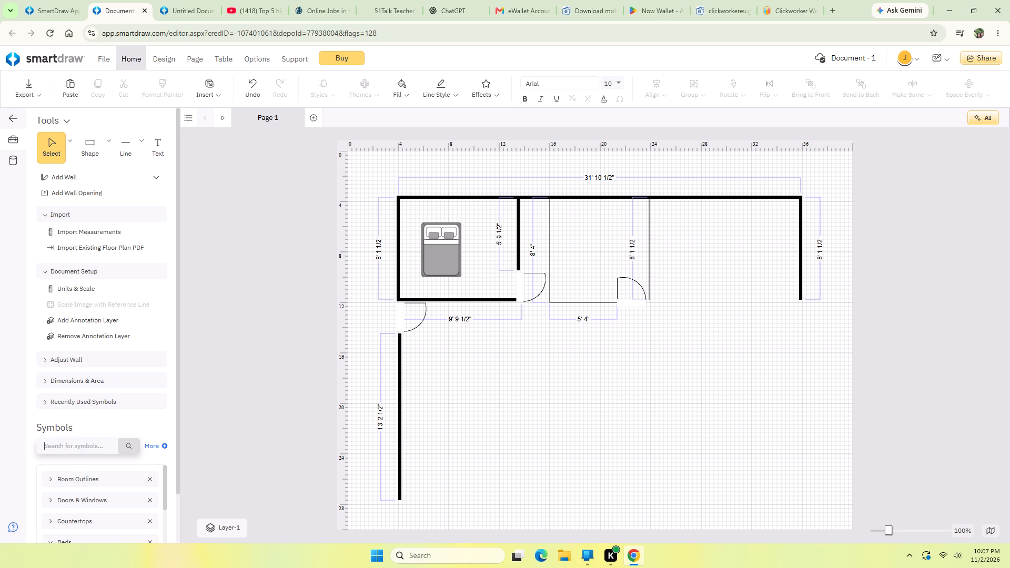
{"action": "type", "text": "toi"}
{"action": "type", "text": "le"}
{"action": "key", "text": "t"}
{"action": "scroll", "coordinate": [171, 448], "scroll_direction": "down", "scroll_amount": 1}
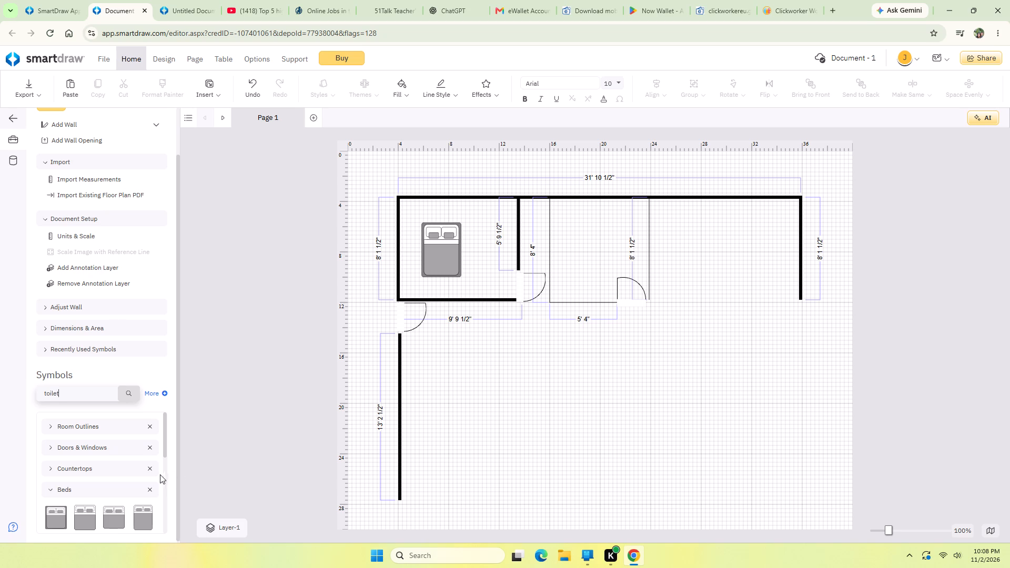
{"action": "left_click_drag", "start_coordinate": [164, 451], "coordinate": [164, 509]}
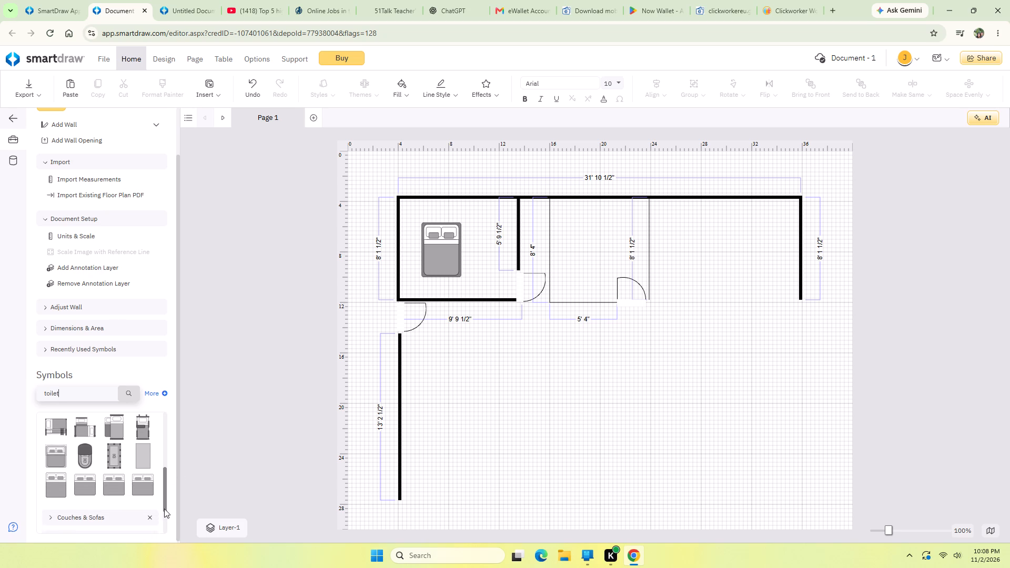
{"action": "left_click_drag", "start_coordinate": [164, 509], "coordinate": [164, 523]}
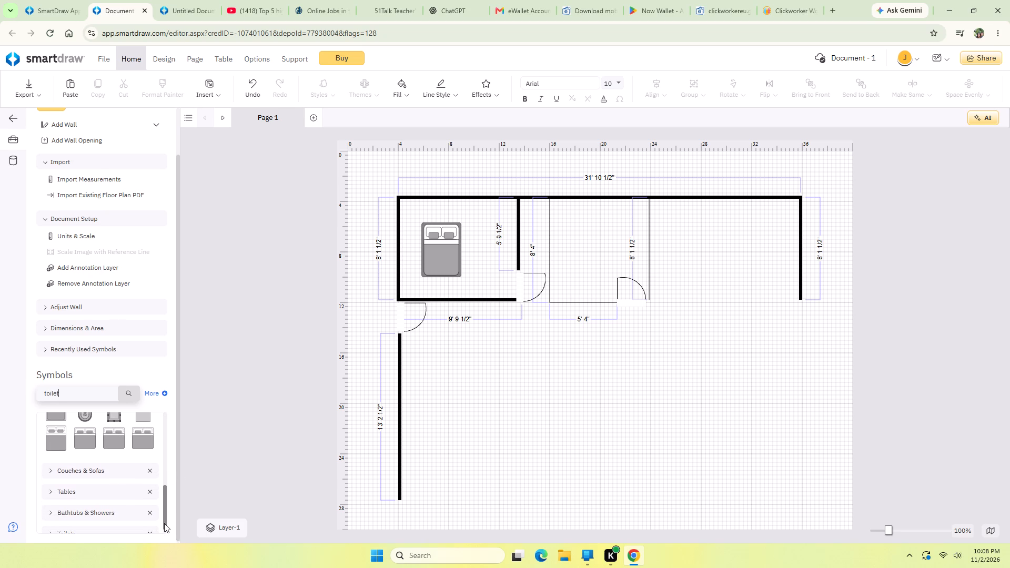
{"action": "left_click_drag", "start_coordinate": [164, 523], "coordinate": [164, 526]}
{"action": "left_click", "coordinate": [114, 530]}
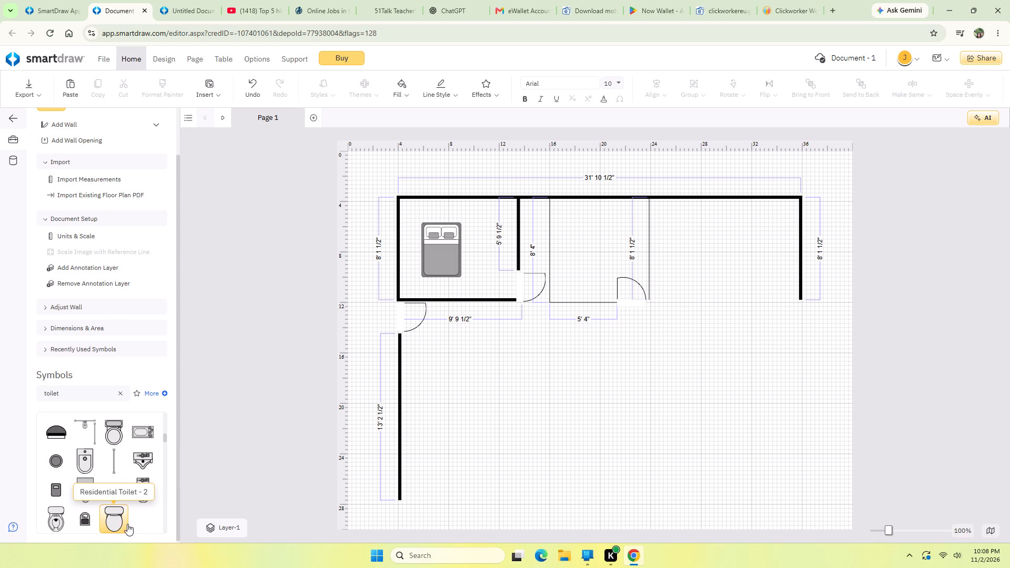
Place a Commercial Toilet - 2 symbol against the top wall of the second room, about 20' 4" across and 3' 9" down.
{"action": "left_click", "coordinate": [59, 517]}
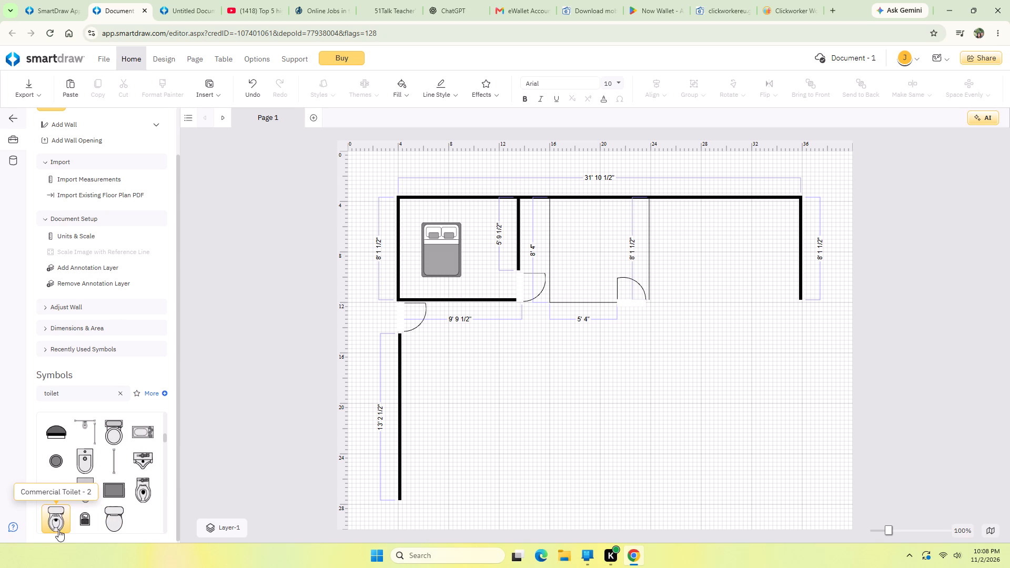
{"action": "left_click_drag", "start_coordinate": [55, 517], "coordinate": [268, 407]}
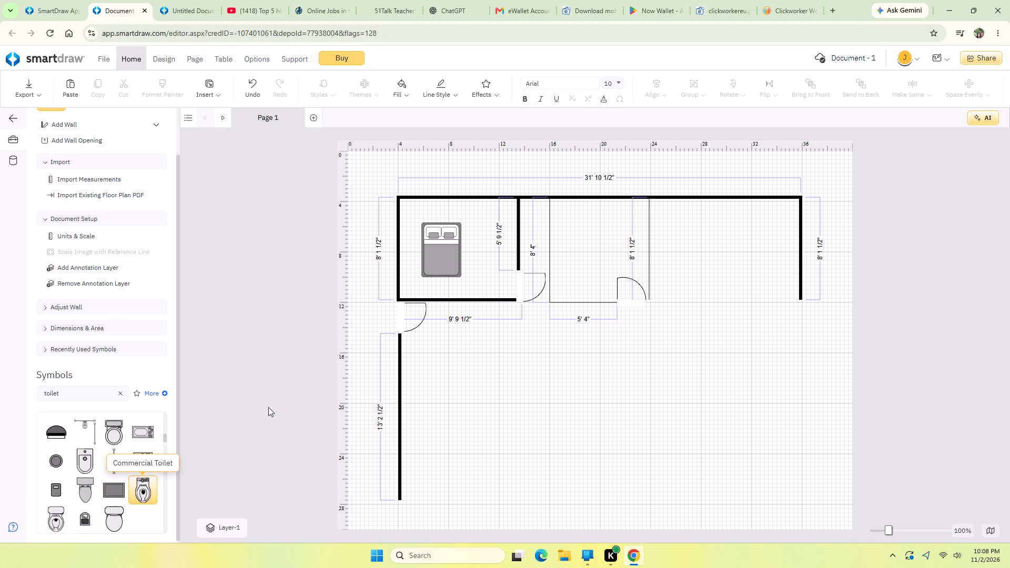
{"action": "left_click_drag", "start_coordinate": [268, 407], "coordinate": [603, 220]}
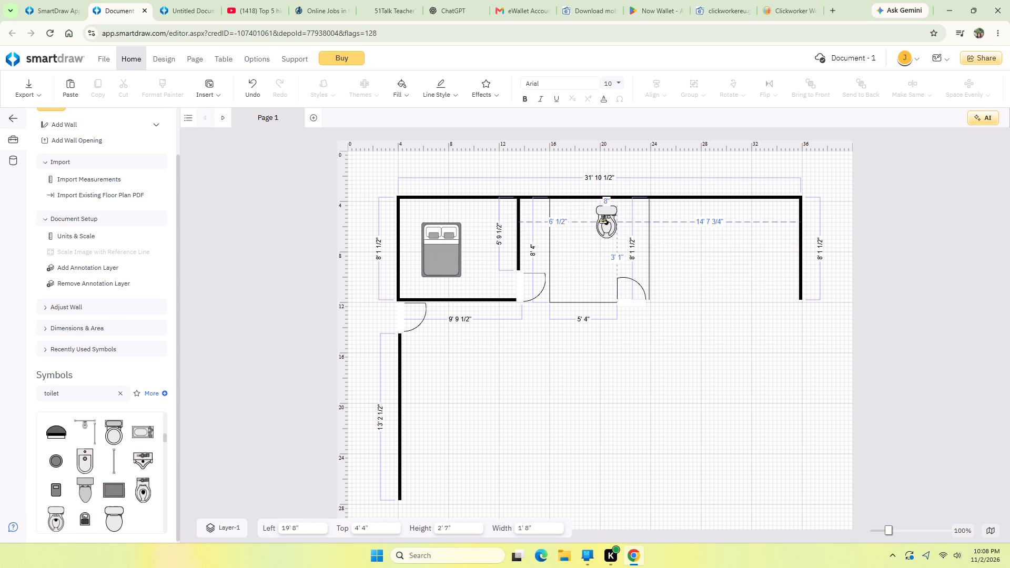
{"action": "left_click_drag", "start_coordinate": [603, 220], "coordinate": [612, 216]}
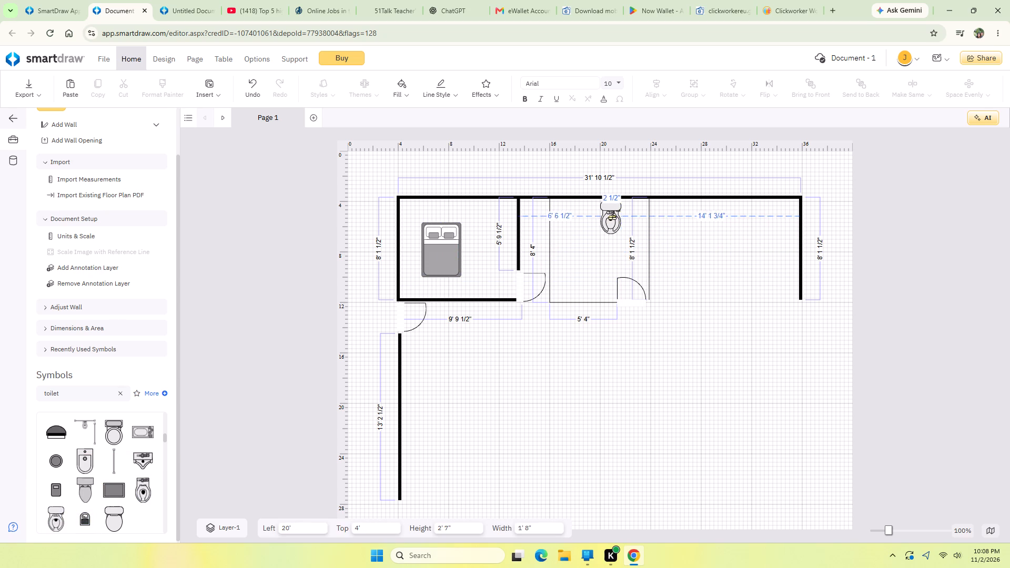
{"action": "left_click_drag", "start_coordinate": [612, 216], "coordinate": [616, 216]}
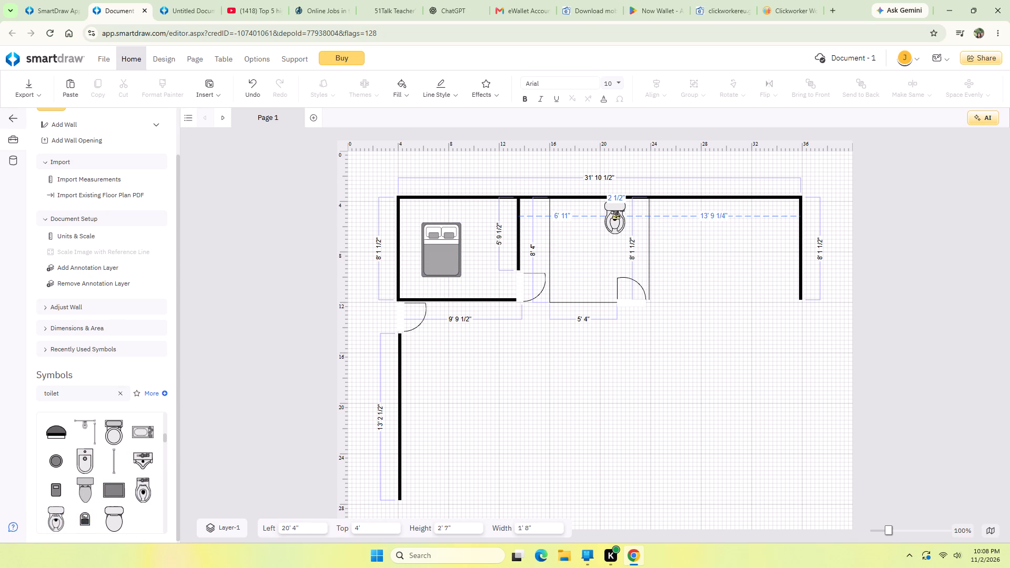
{"action": "left_click_drag", "start_coordinate": [616, 216], "coordinate": [617, 216]}
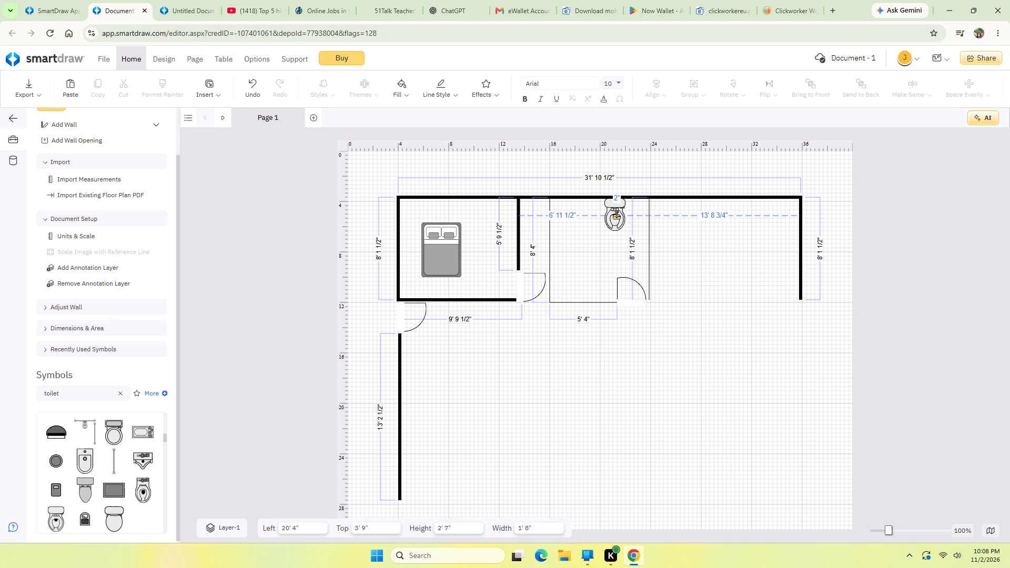
{"action": "left_click_drag", "start_coordinate": [617, 216], "coordinate": [614, 216]}
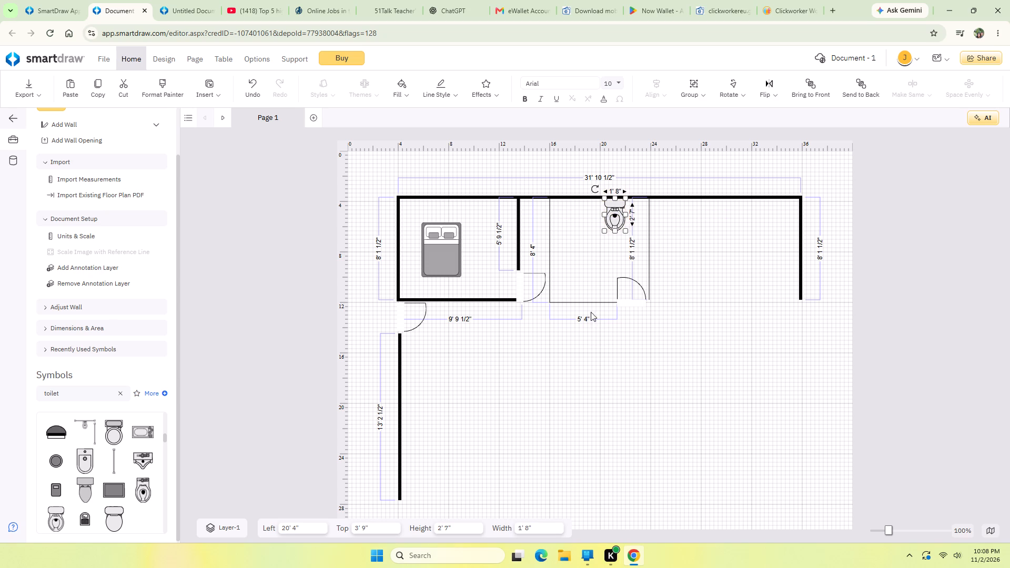
{"action": "left_click", "coordinate": [618, 377]}
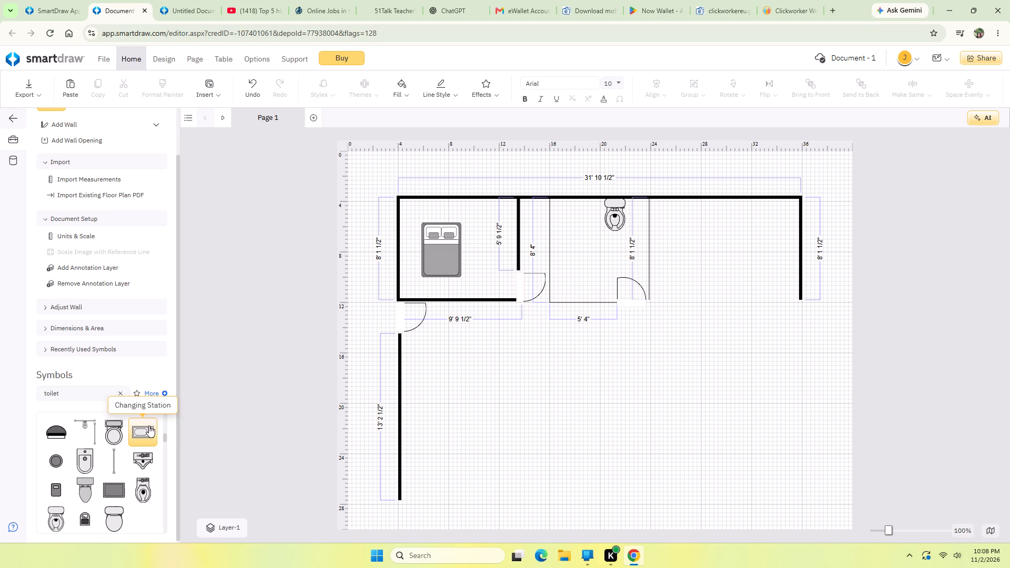
Clear the toilet search and expand the Bathtubs & Showers symbol category.
{"action": "scroll", "coordinate": [180, 442], "scroll_direction": "down", "scroll_amount": 1}
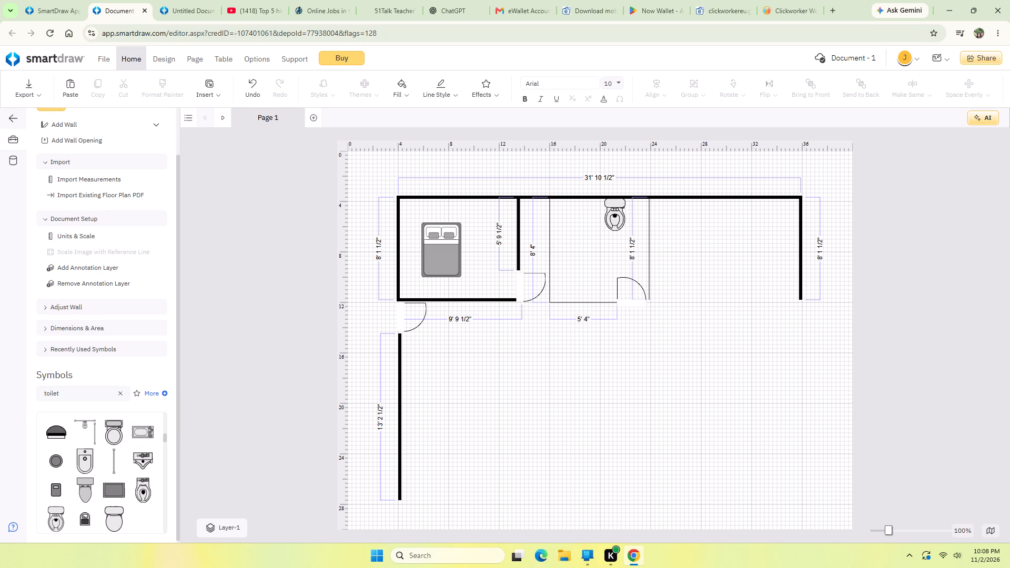
{"action": "left_click", "coordinate": [75, 395]}
{"action": "key", "text": "BackSpace"}
{"action": "key", "text": "BackSpace"}
{"action": "key", "text": "BackSpace"}
{"action": "key", "text": "BackSpace"}
{"action": "key", "text": "BackSpace"}
{"action": "key", "text": "BackSpace"}
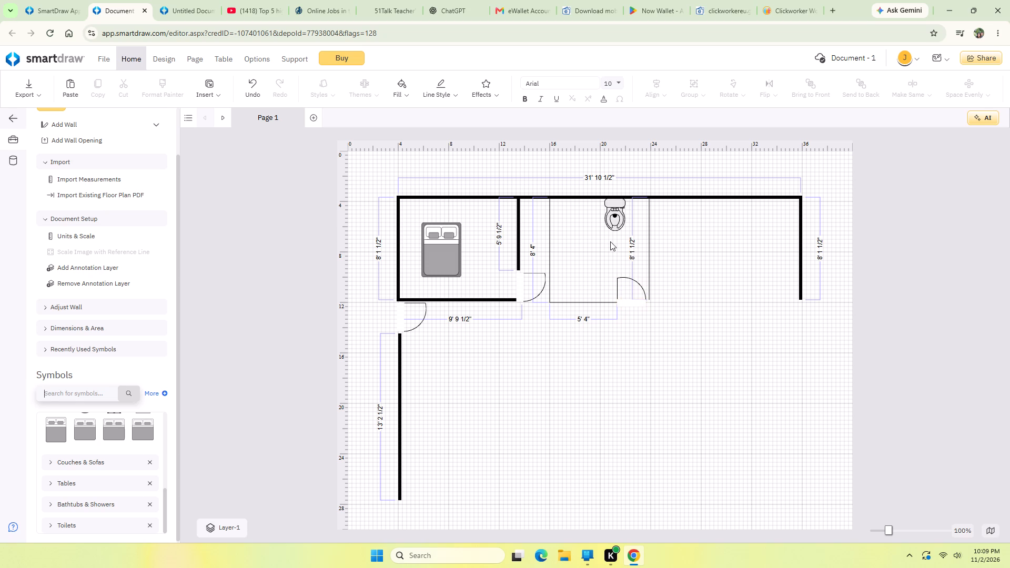
{"action": "left_click", "coordinate": [89, 395]}
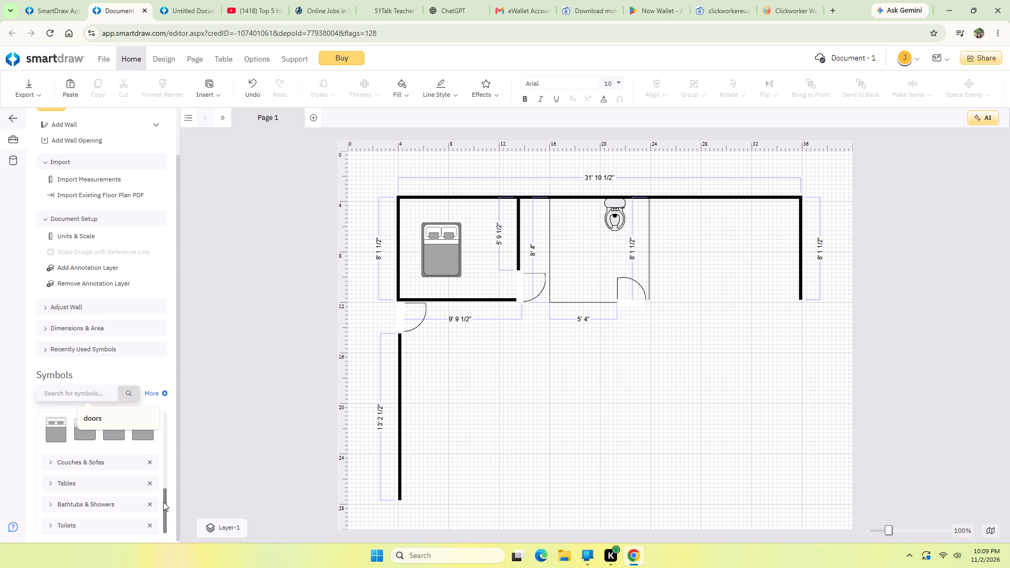
{"action": "left_click", "coordinate": [128, 504]}
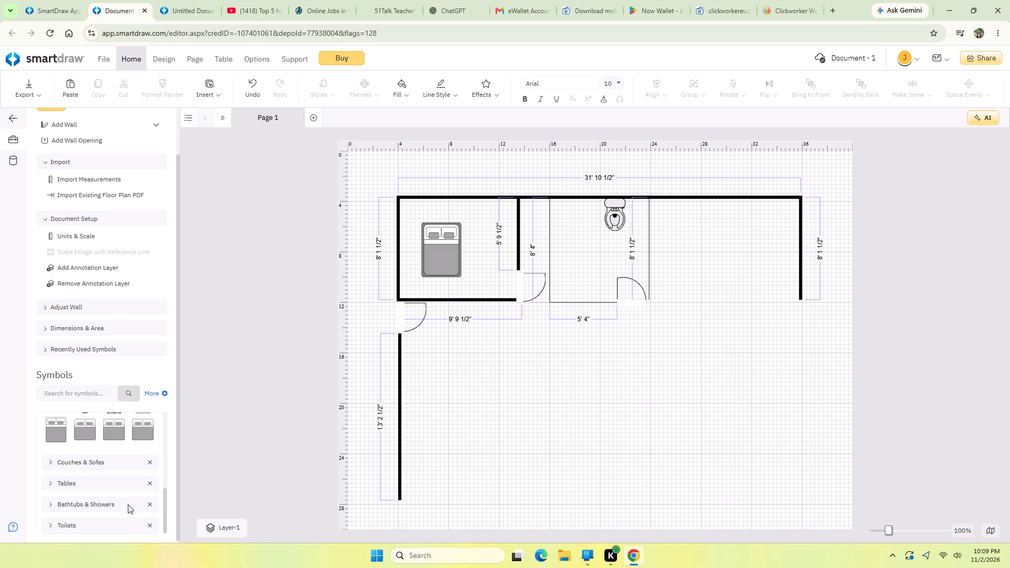
{"action": "left_click", "coordinate": [99, 503]}
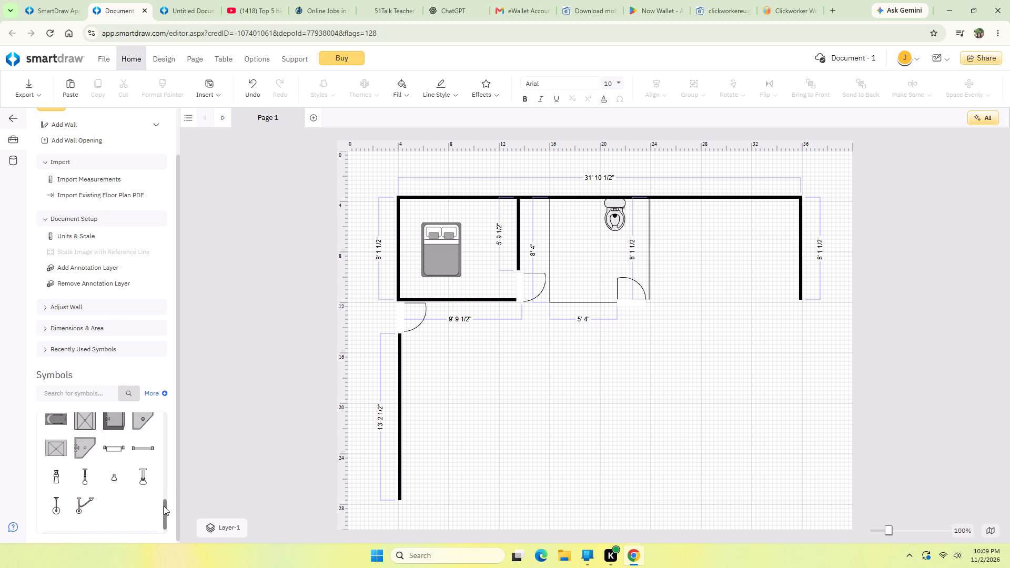
Place a Bathtub symbol along the second room's 16' partition, at about 16' across and 7' down, touching the bottom line.
{"action": "left_click_drag", "start_coordinate": [163, 507], "coordinate": [161, 476]}
{"action": "left_click_drag", "start_coordinate": [163, 478], "coordinate": [163, 466]}
{"action": "scroll", "coordinate": [166, 468], "scroll_direction": "down", "scroll_amount": 3}
{"action": "scroll", "coordinate": [171, 468], "scroll_direction": "up", "scroll_amount": 3}
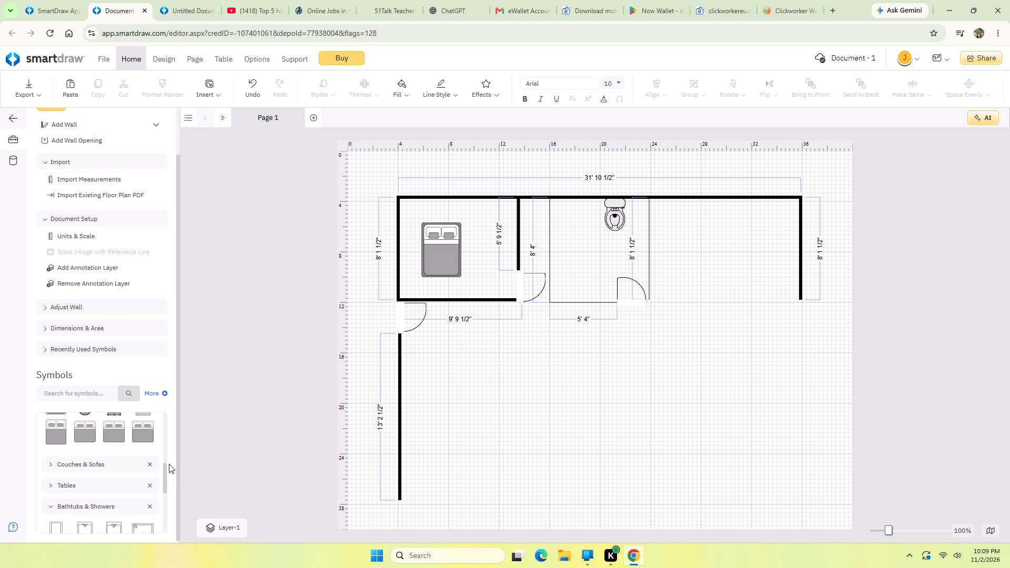
{"action": "scroll", "coordinate": [169, 464], "scroll_direction": "down", "scroll_amount": 4}
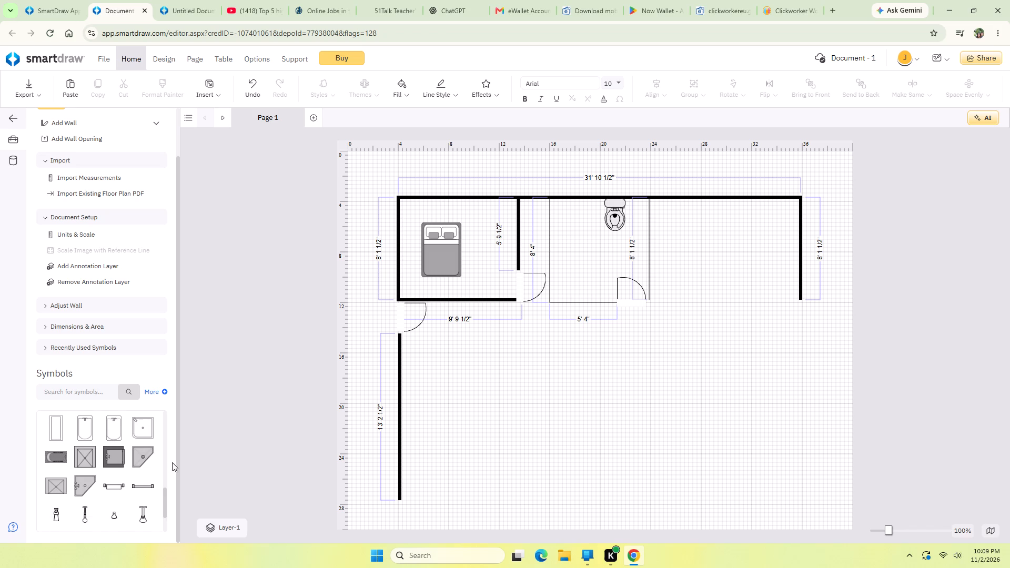
{"action": "left_click", "coordinate": [87, 430]}
{"action": "left_click_drag", "start_coordinate": [85, 430], "coordinate": [568, 257]}
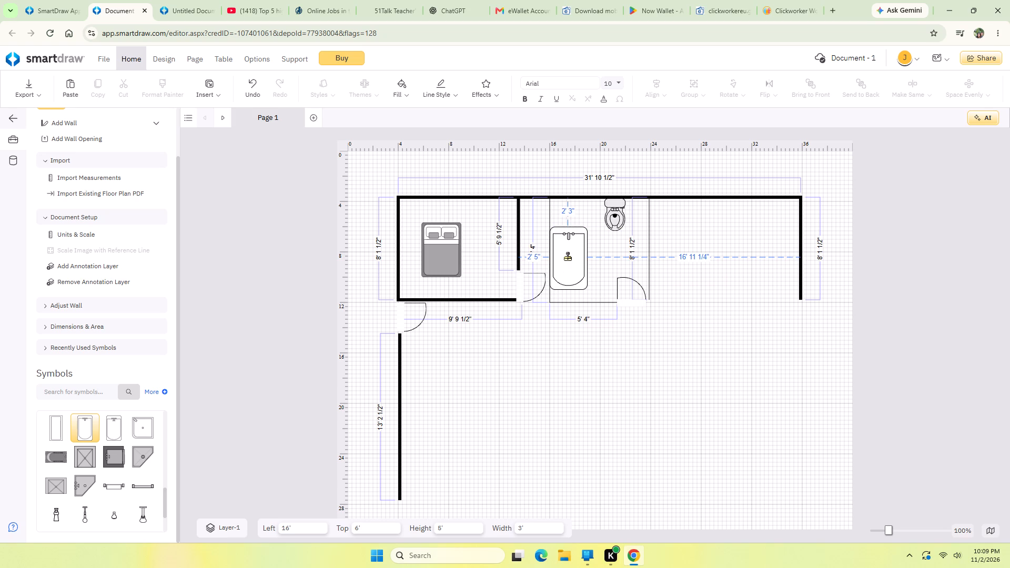
{"action": "left_click_drag", "start_coordinate": [568, 257], "coordinate": [567, 257]}
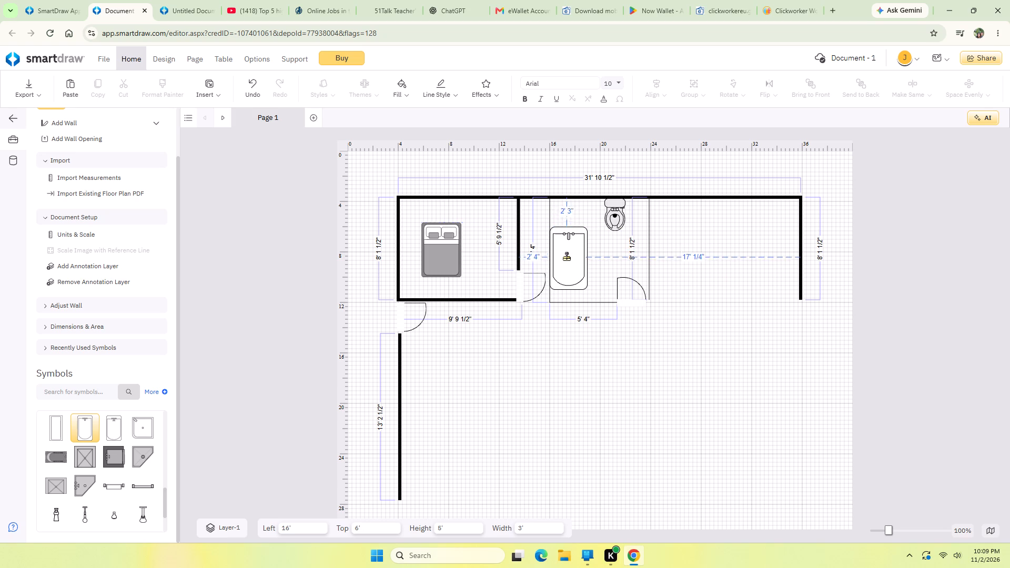
{"action": "left_click_drag", "start_coordinate": [567, 257], "coordinate": [567, 266]}
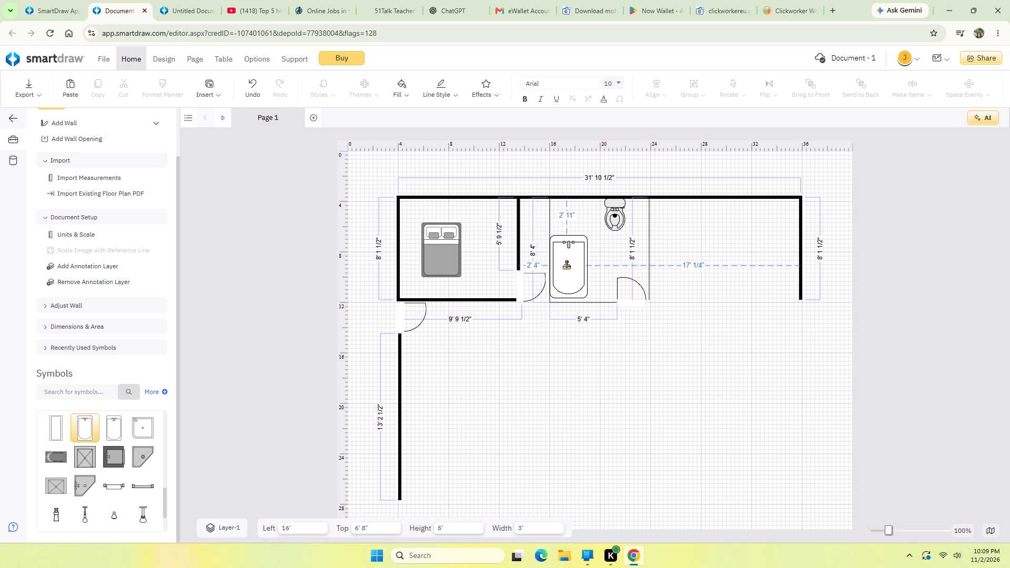
{"action": "left_click_drag", "start_coordinate": [567, 266], "coordinate": [567, 270]}
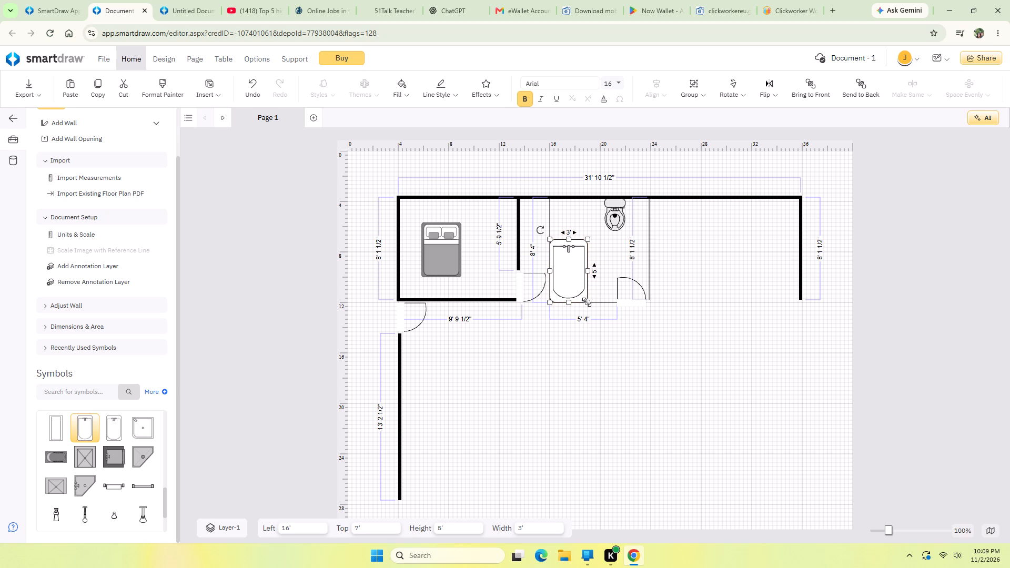
Shrink the bathtub to about 2' 4" wide by 4' high and move it back down to the room's bottom line, about 8' down.
{"action": "left_click_drag", "start_coordinate": [587, 302], "coordinate": [581, 294]}
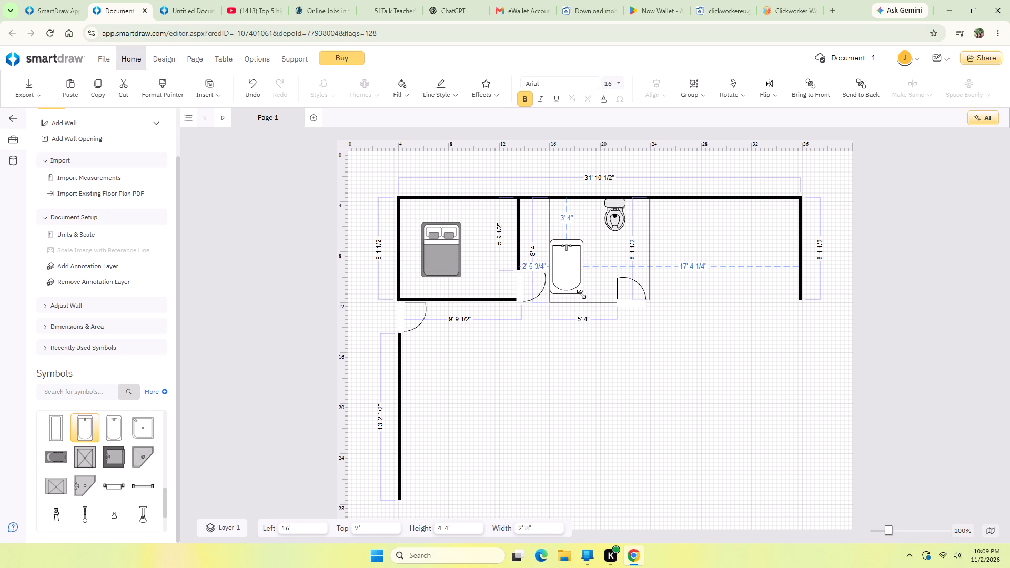
{"action": "left_click_drag", "start_coordinate": [581, 294], "coordinate": [580, 292]}
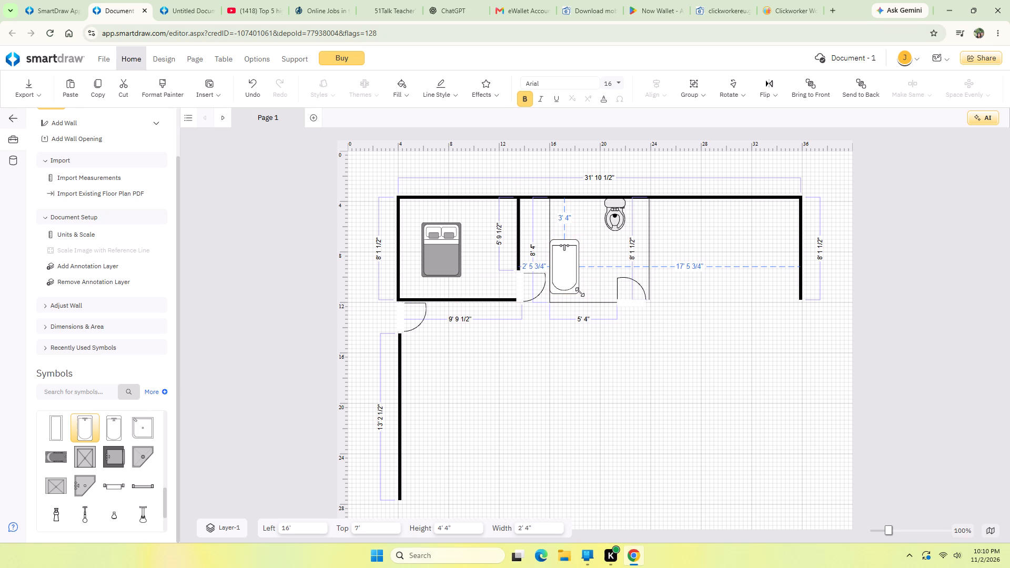
{"action": "left_click_drag", "start_coordinate": [580, 292], "coordinate": [578, 289]}
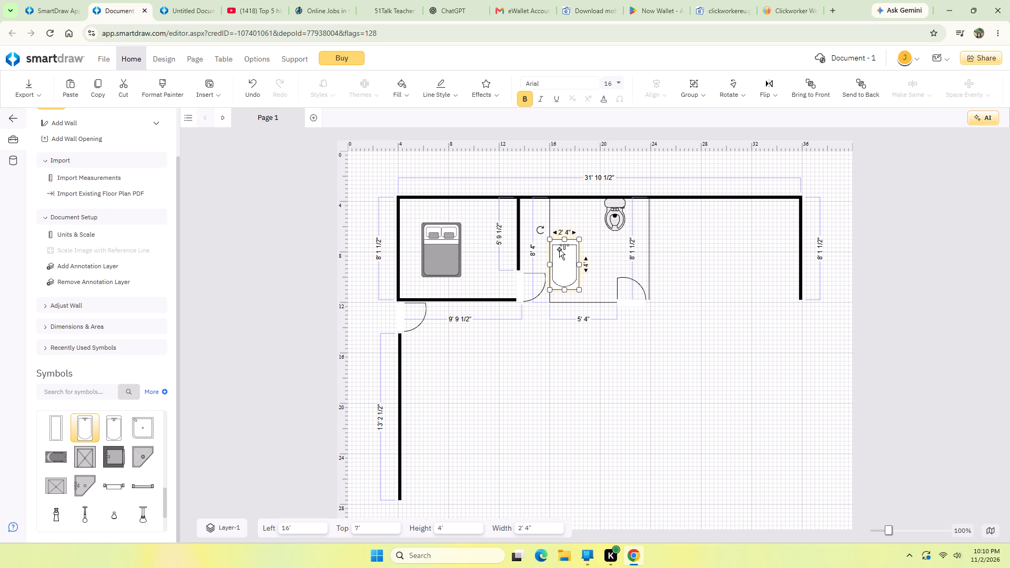
{"action": "left_click_drag", "start_coordinate": [559, 249], "coordinate": [558, 261]}
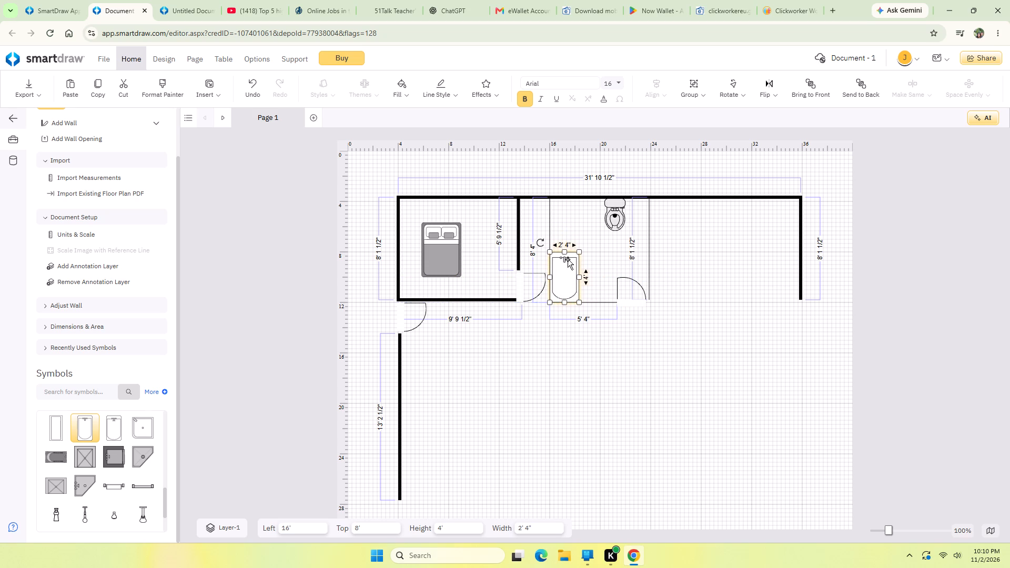
Place a Towel Bar (24") symbol along the second room's bottom line between the bathtub and the door, about 18' 8" across and 11' 8" down.
{"action": "left_click", "coordinate": [617, 339]}
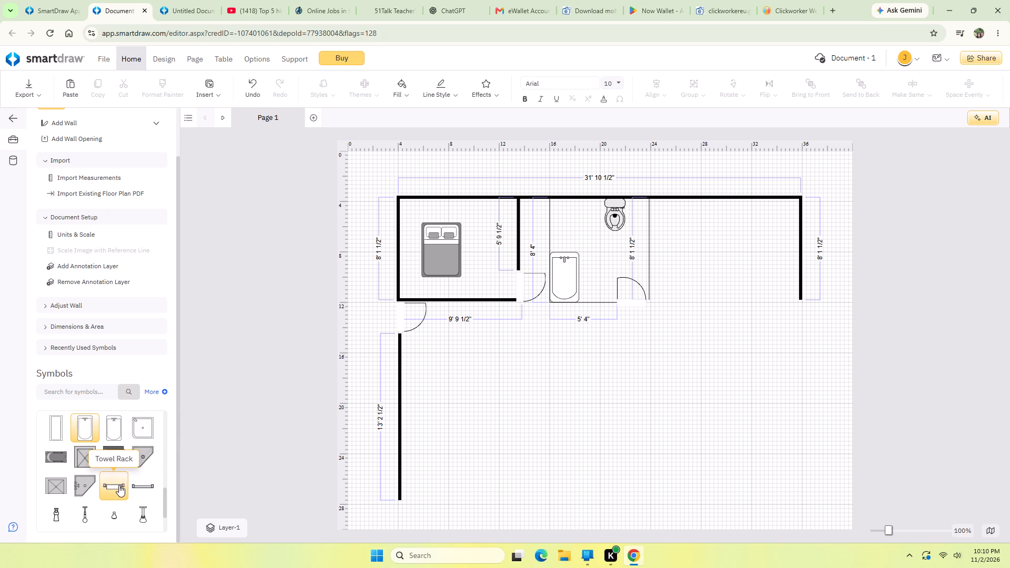
{"action": "left_click_drag", "start_coordinate": [143, 485], "coordinate": [145, 484]}
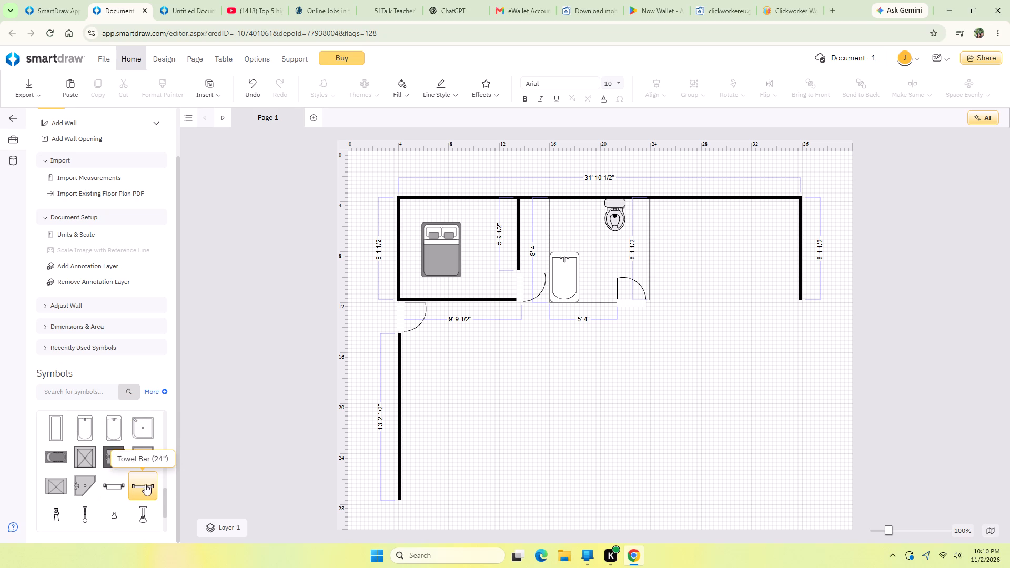
{"action": "left_click_drag", "start_coordinate": [145, 484], "coordinate": [596, 302]}
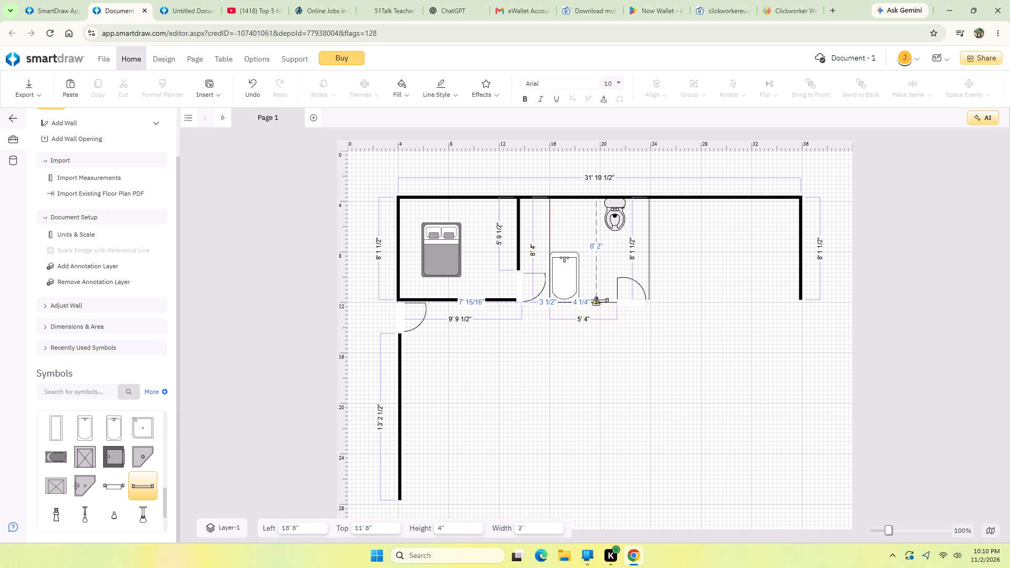
{"action": "left_click_drag", "start_coordinate": [596, 302], "coordinate": [597, 300]}
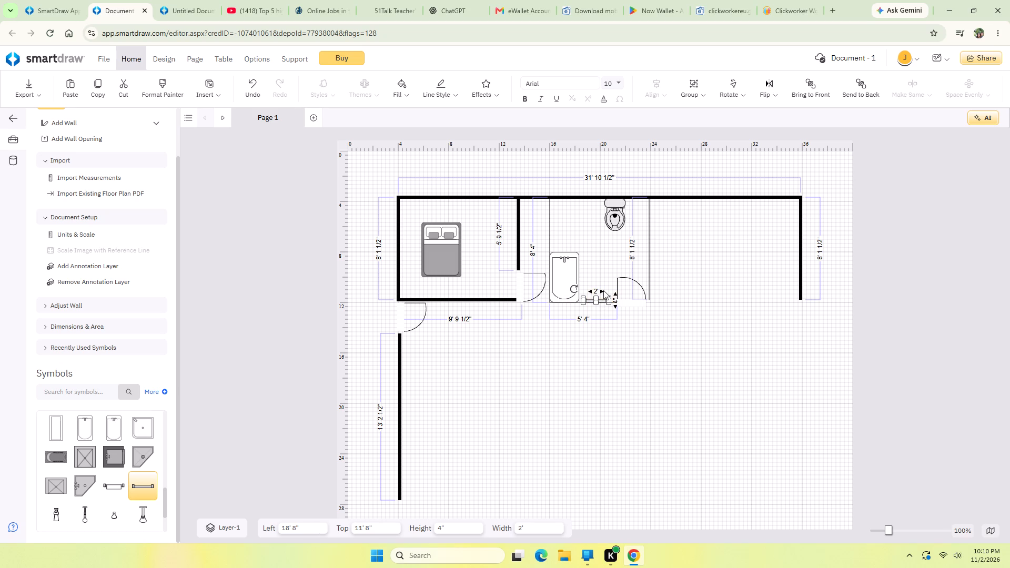
{"action": "left_click", "coordinate": [627, 362]}
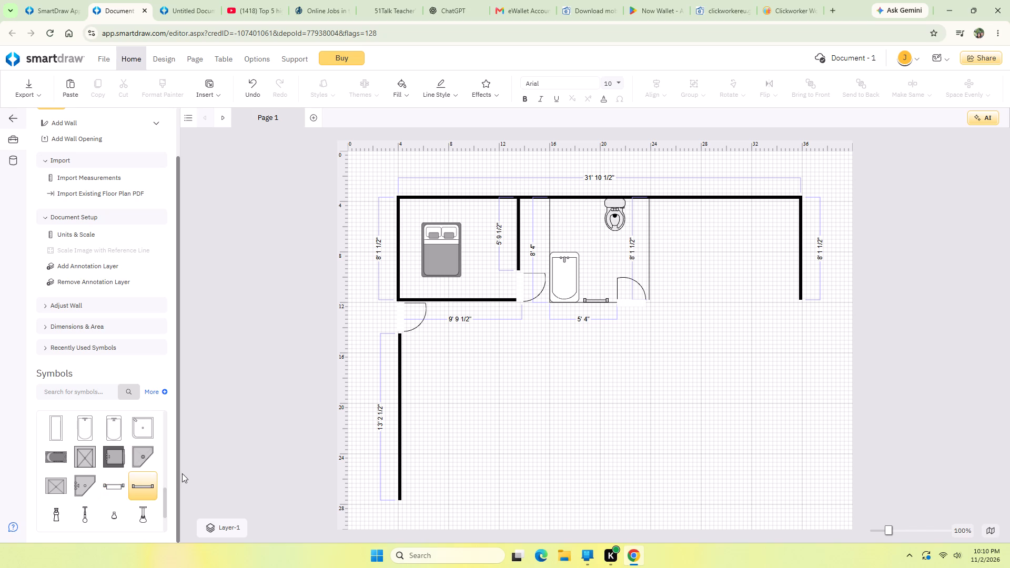
Place the dark-bordered 3' by 3' square shower symbol in the corner of the 16' partition and top wall, above the bathtub.
{"action": "scroll", "coordinate": [109, 453], "scroll_direction": "down", "scroll_amount": 1}
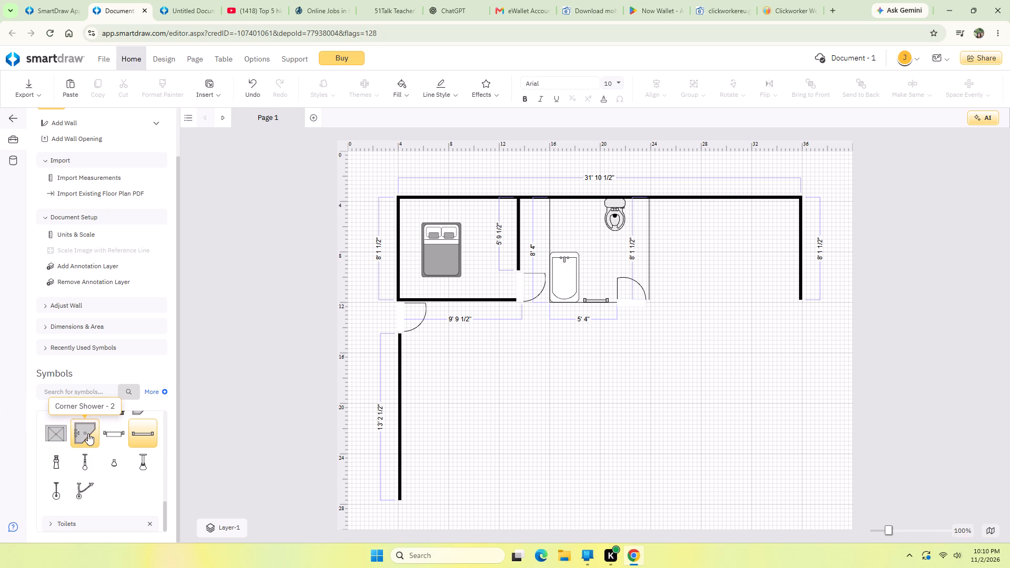
{"action": "scroll", "coordinate": [108, 438], "scroll_direction": "up", "scroll_amount": 1}
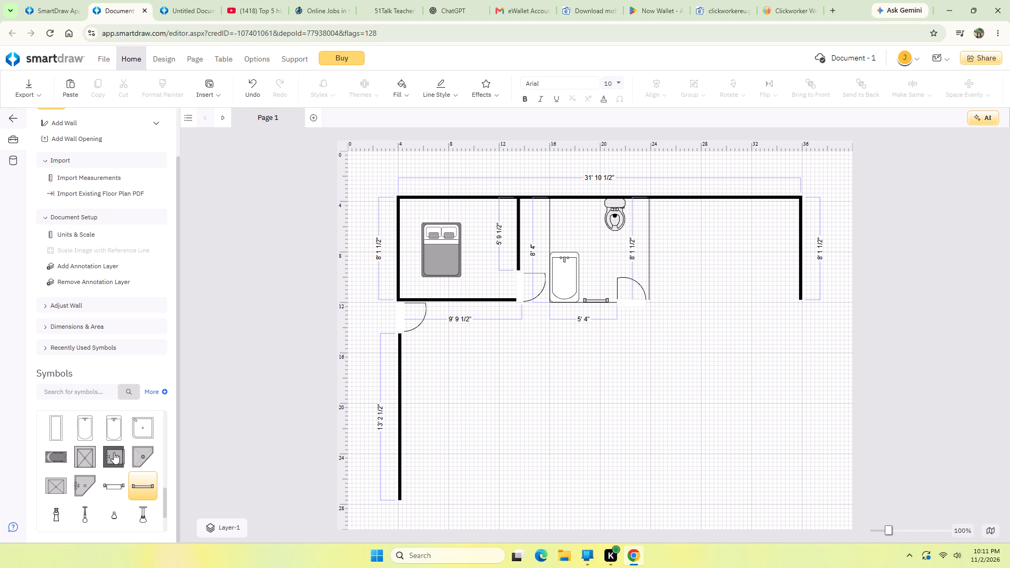
{"action": "left_click_drag", "start_coordinate": [115, 457], "coordinate": [168, 437]}
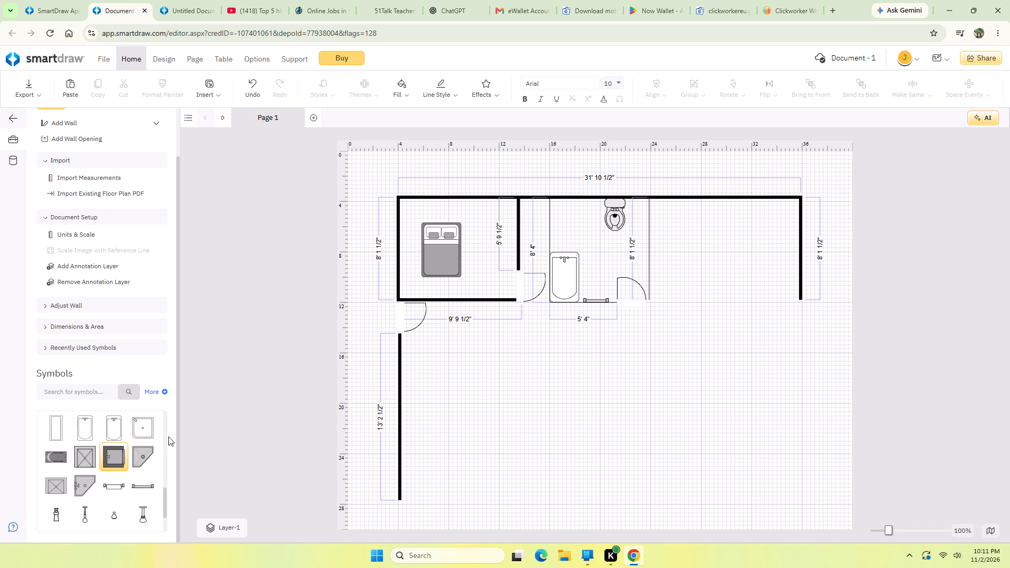
{"action": "left_click_drag", "start_coordinate": [168, 437], "coordinate": [573, 226]}
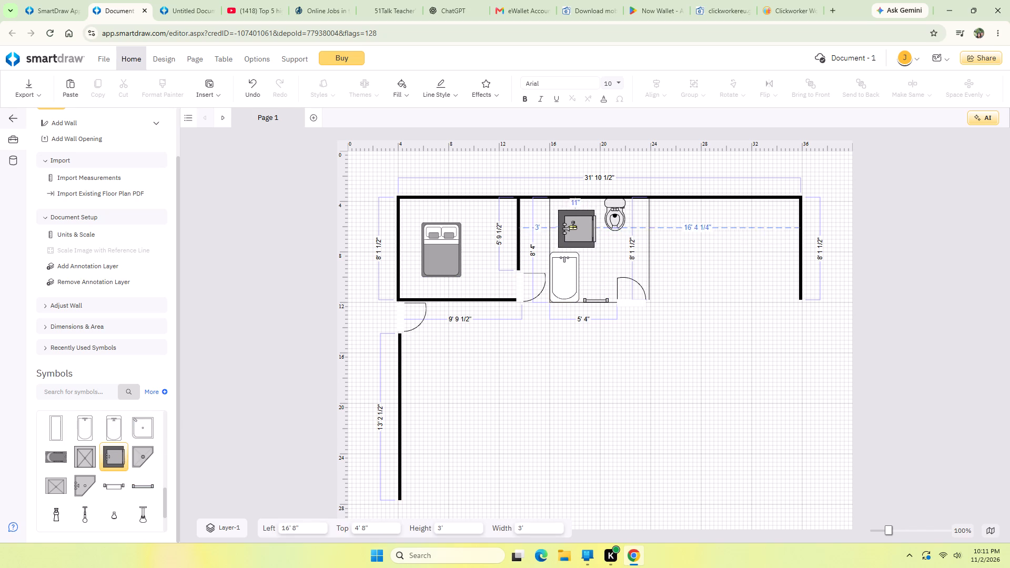
{"action": "left_click_drag", "start_coordinate": [573, 226], "coordinate": [569, 220]}
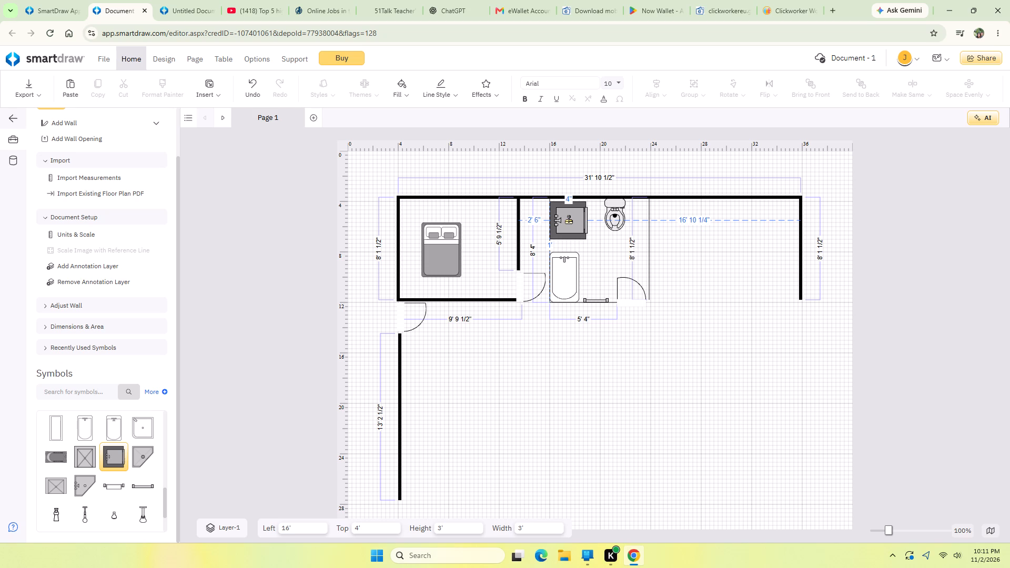
{"action": "left_click_drag", "start_coordinate": [569, 220], "coordinate": [569, 218]}
{"action": "left_click", "coordinate": [627, 400]}
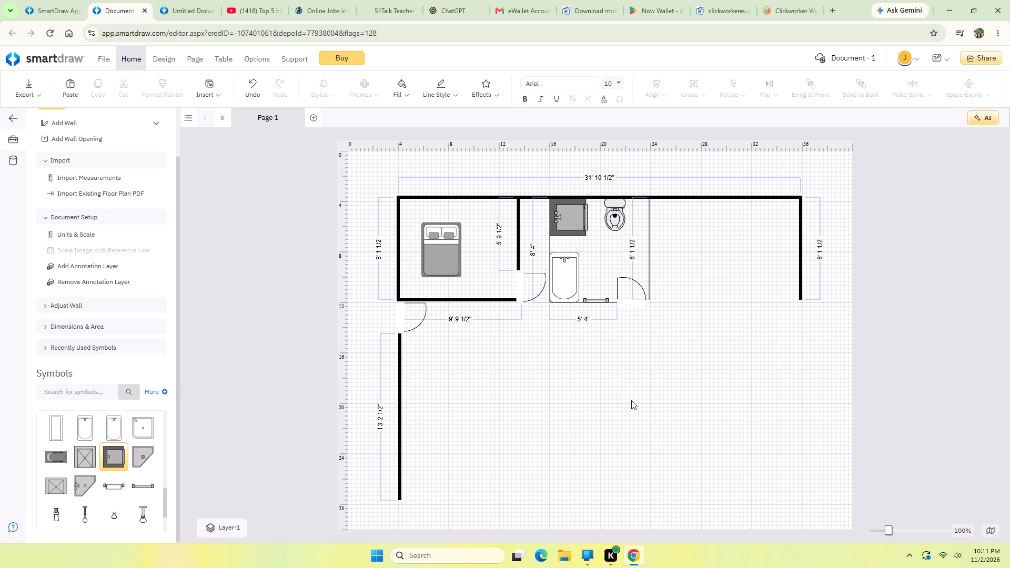
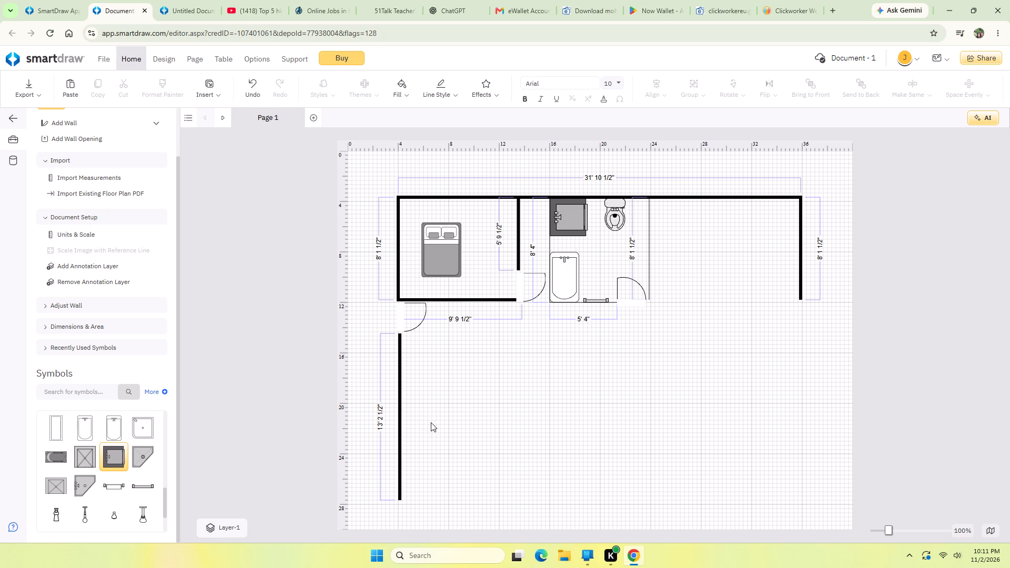
Extend the 13' 2 1/2" exterior wall about 1' 9" beyond its lower end, using a custom wall thickness of 3".
{"action": "scroll", "coordinate": [590, 411], "scroll_direction": "down", "scroll_amount": 2}
{"action": "scroll", "coordinate": [839, 415], "scroll_direction": "down", "scroll_amount": 2}
{"action": "scroll", "coordinate": [158, 133], "scroll_direction": "up", "scroll_amount": 1}
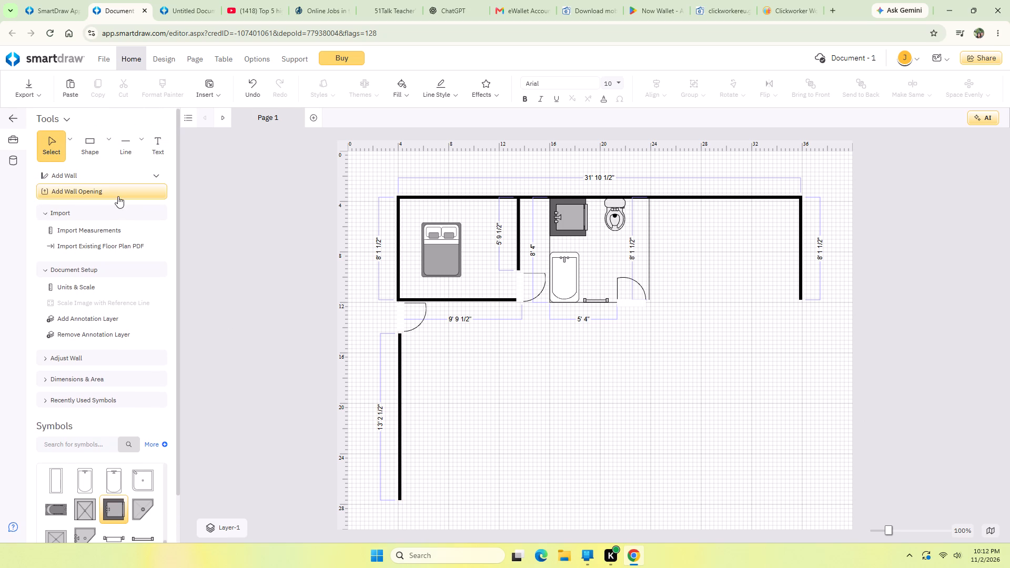
{"action": "left_click", "coordinate": [117, 180]}
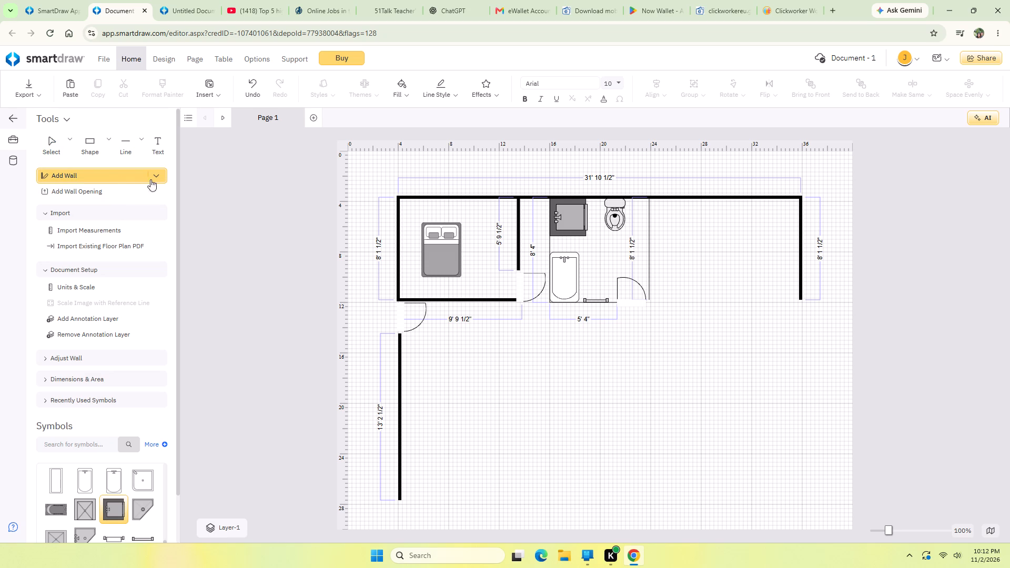
{"action": "left_click", "coordinate": [157, 178]}
{"action": "left_click", "coordinate": [195, 268]}
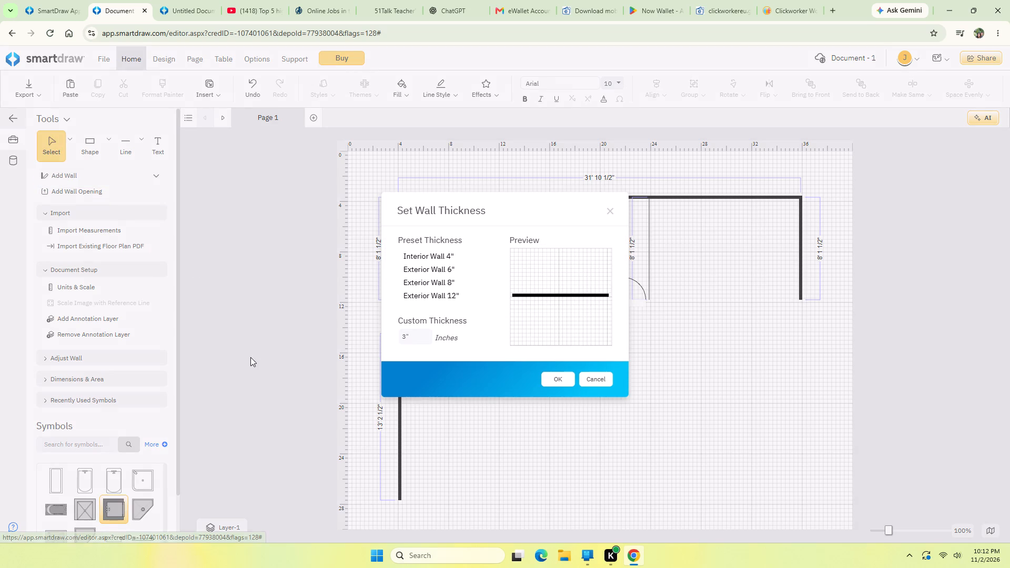
{"action": "left_click", "coordinate": [561, 381]}
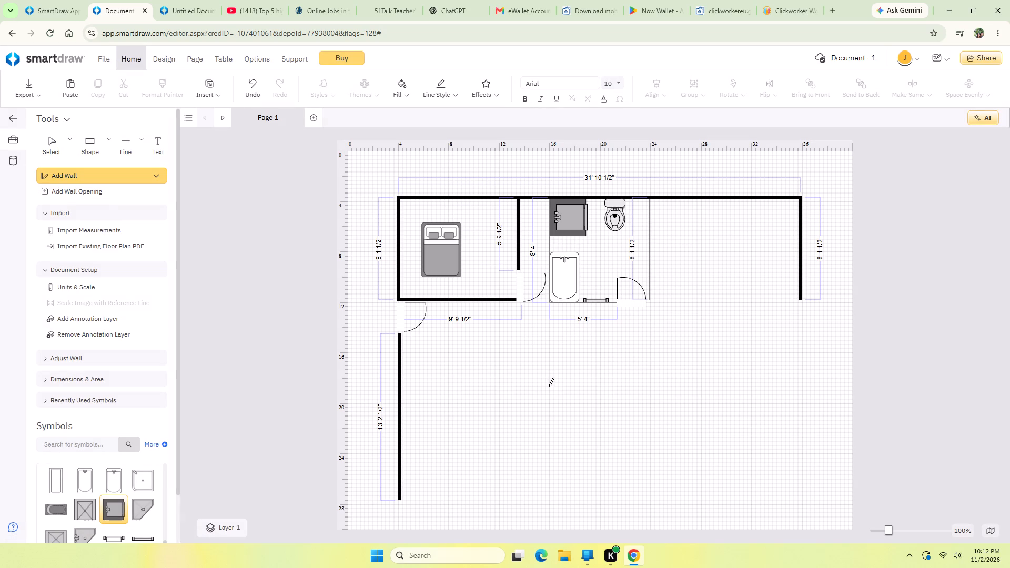
{"action": "left_click_drag", "start_coordinate": [400, 499], "coordinate": [398, 520]}
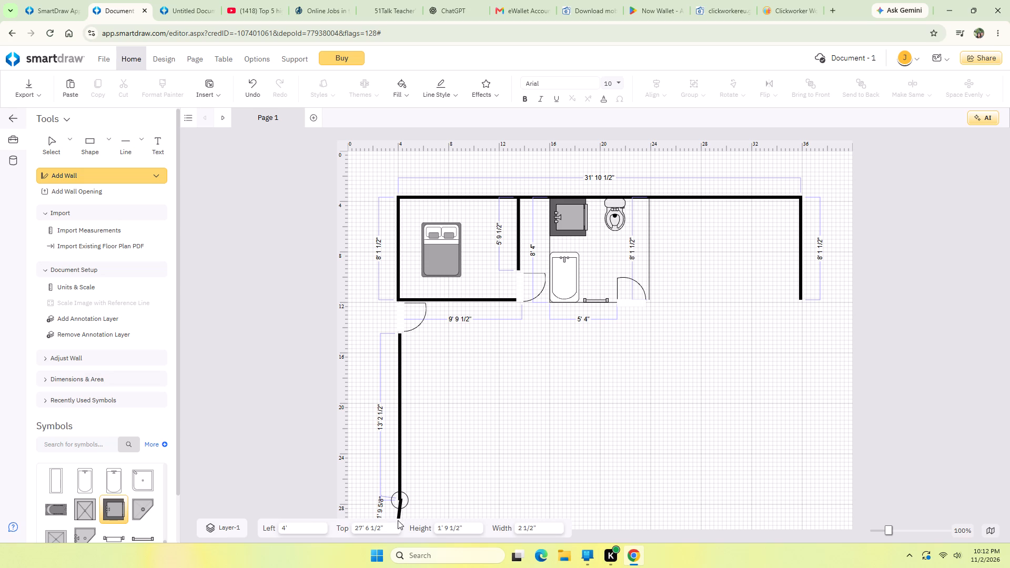
{"action": "left_click_drag", "start_coordinate": [398, 520], "coordinate": [400, 520]}
{"action": "scroll", "coordinate": [521, 468], "scroll_direction": "down", "scroll_amount": 3}
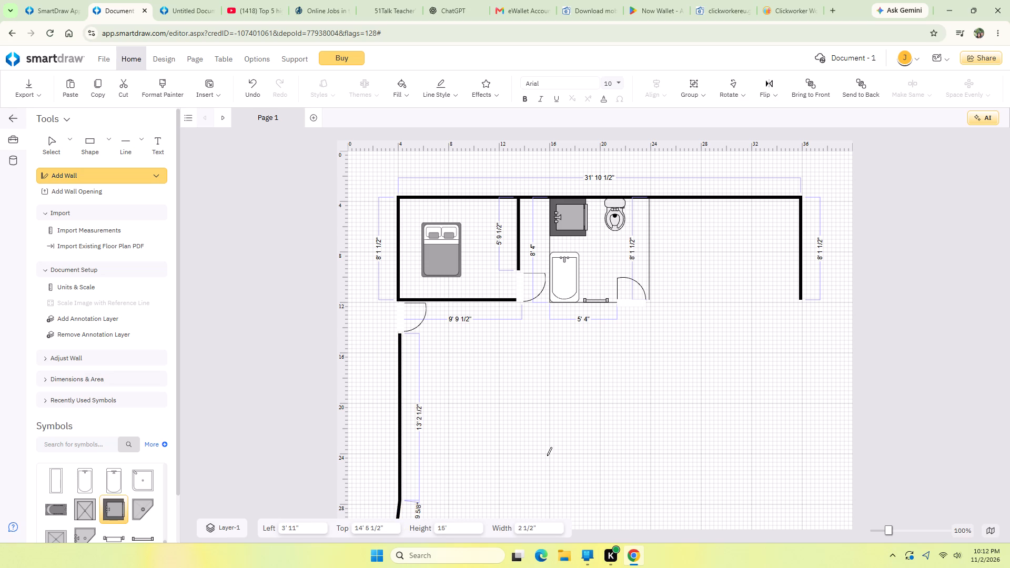
{"action": "scroll", "coordinate": [514, 454], "scroll_direction": "up", "scroll_amount": 1}
Draw an angled wall about 7' 1" long from the lower end of the 13' 2 1/2" wall outward and upward.
{"action": "left_click", "coordinate": [400, 507]}
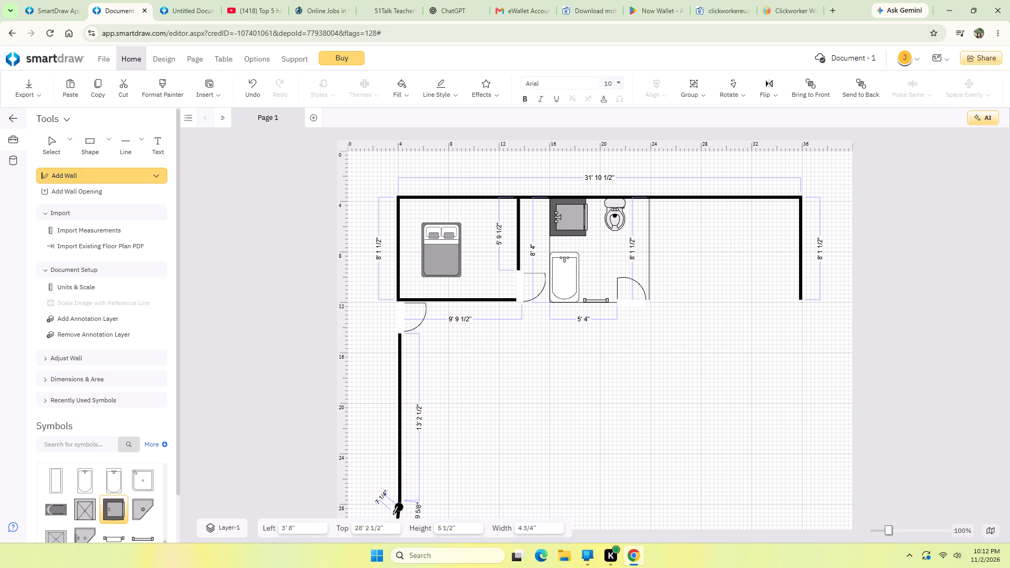
{"action": "left_click", "coordinate": [252, 90]}
{"action": "left_click", "coordinate": [256, 80]}
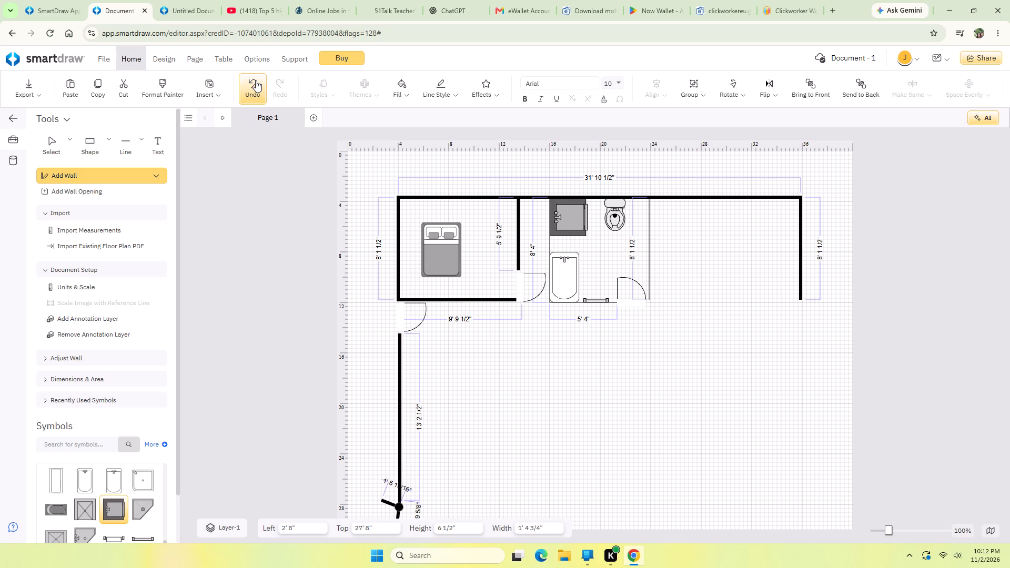
{"action": "left_click", "coordinate": [252, 87]}
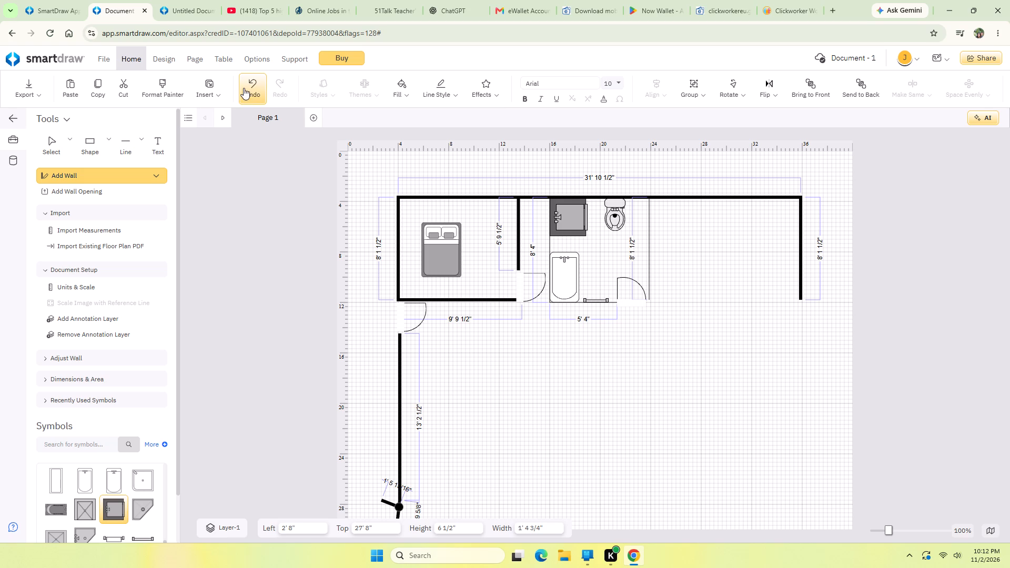
{"action": "left_click", "coordinate": [248, 89]}
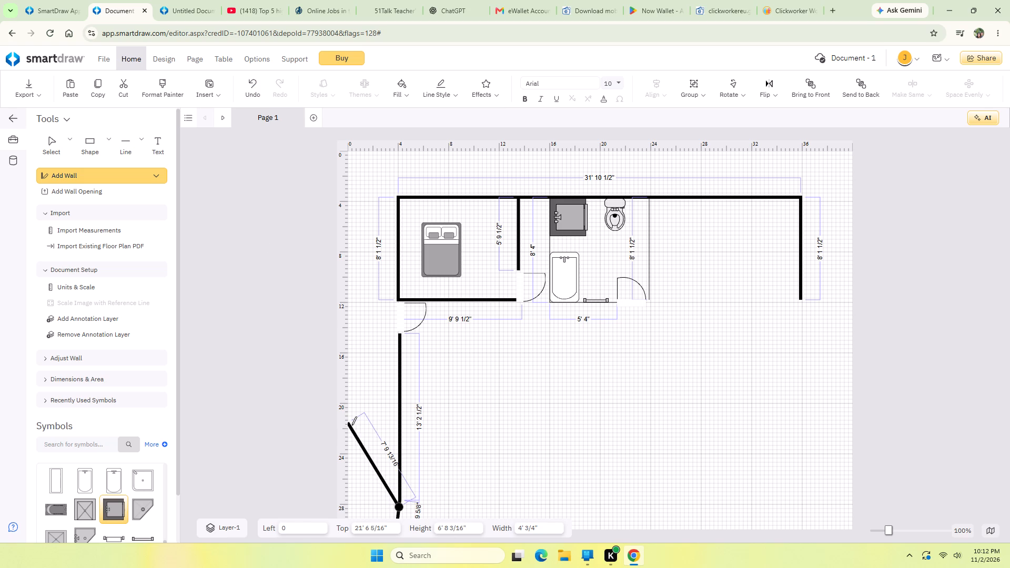
{"action": "left_click", "coordinate": [357, 427]}
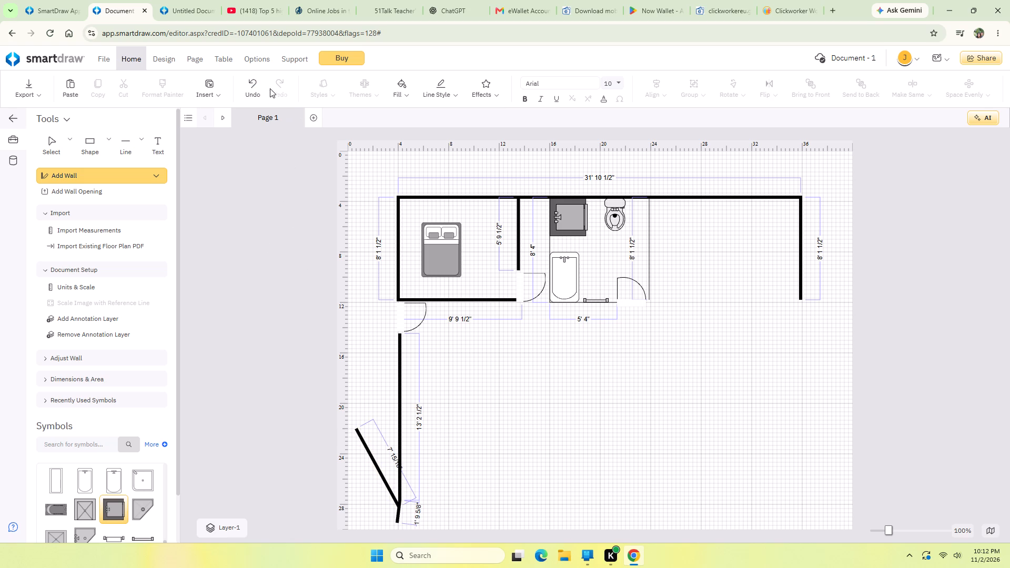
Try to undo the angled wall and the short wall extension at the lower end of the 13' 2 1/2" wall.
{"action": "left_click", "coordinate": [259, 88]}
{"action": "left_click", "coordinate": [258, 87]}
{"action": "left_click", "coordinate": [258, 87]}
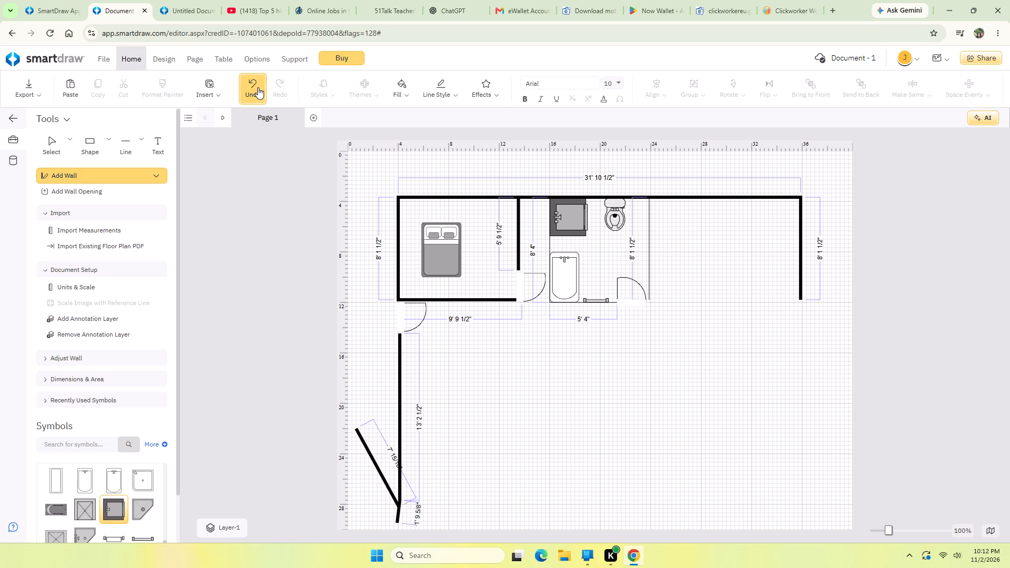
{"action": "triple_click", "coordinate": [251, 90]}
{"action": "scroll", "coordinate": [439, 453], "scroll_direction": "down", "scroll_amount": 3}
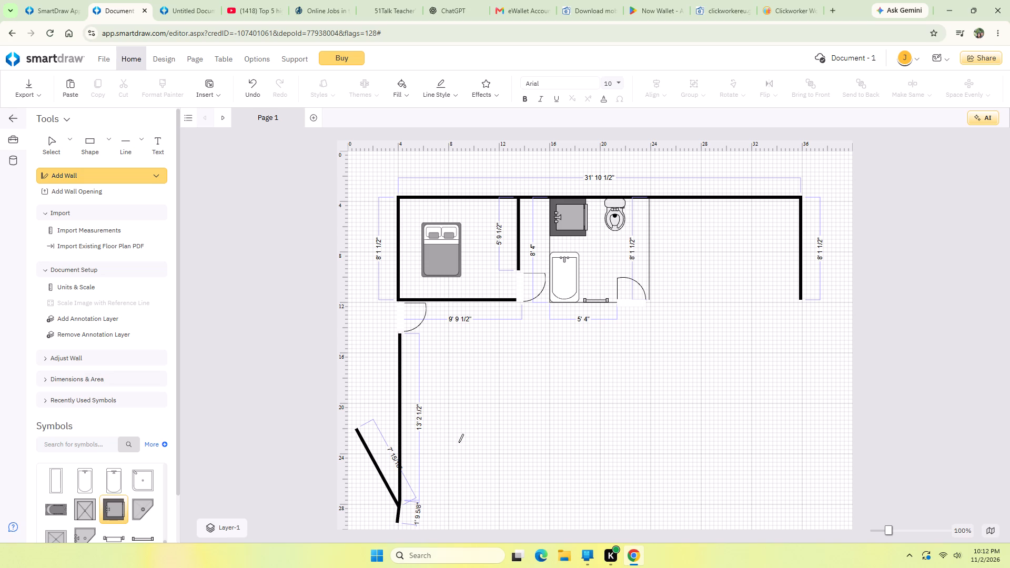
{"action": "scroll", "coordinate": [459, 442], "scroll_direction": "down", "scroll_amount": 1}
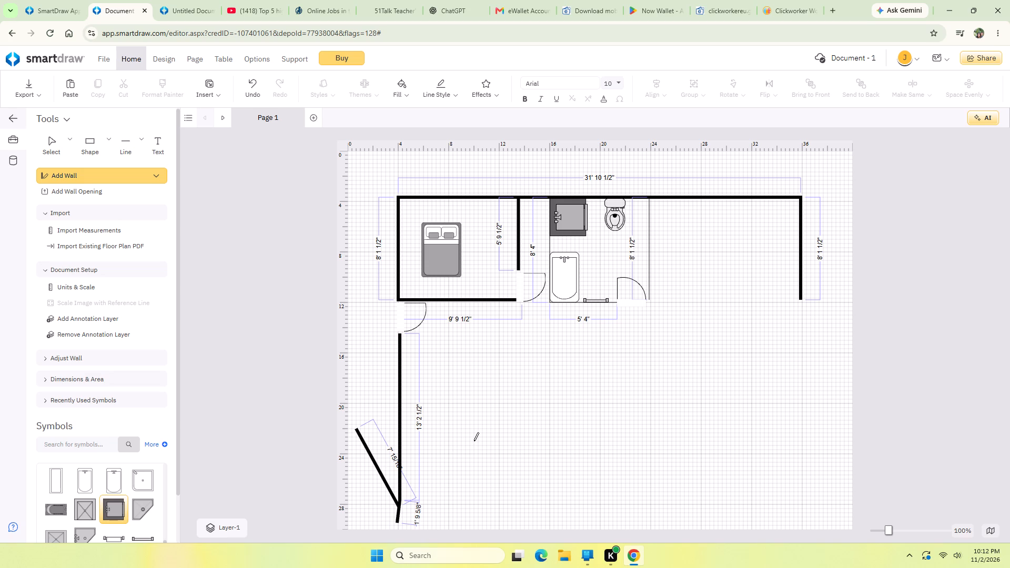